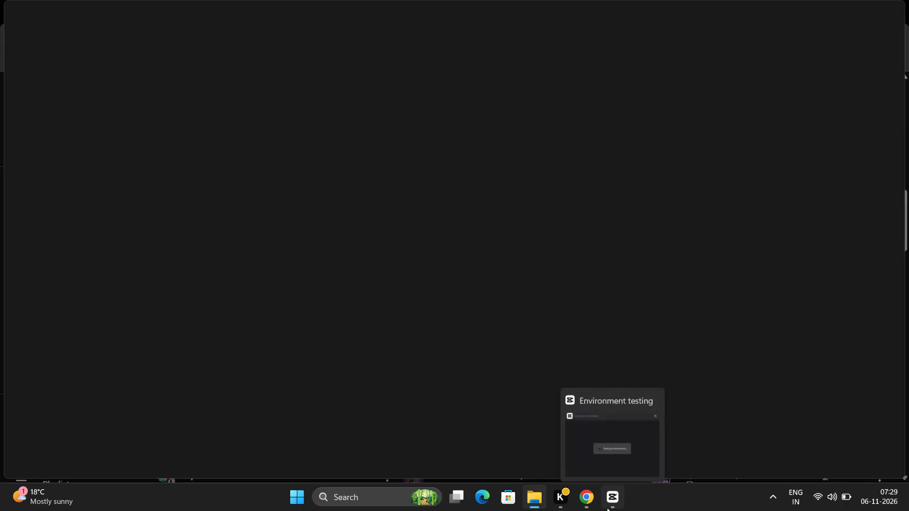
Open This PC in File Explorer and search all its drives for "devkund".
left_click(537, 497)
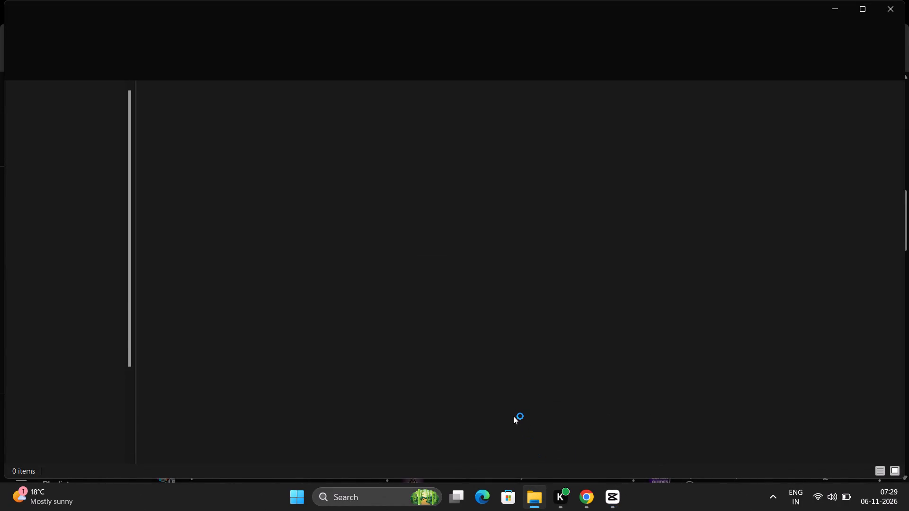
left_click(134, 362)
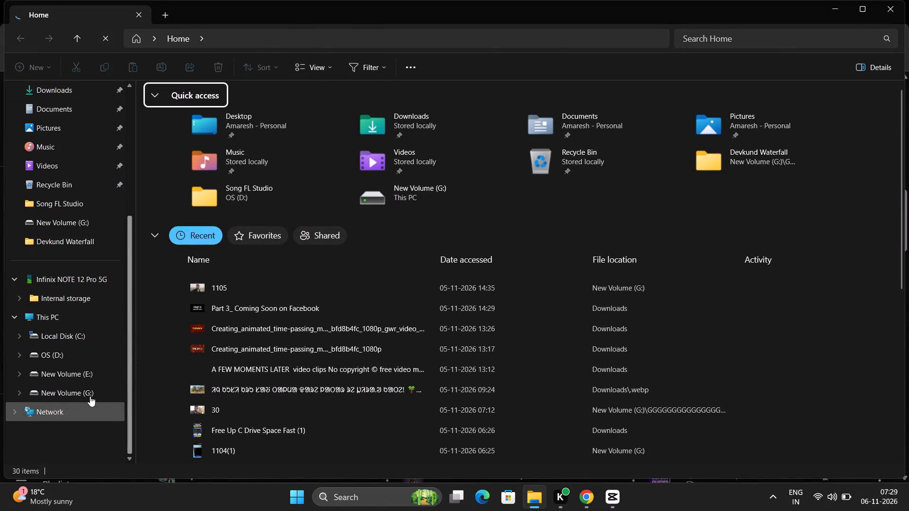
double_click(74, 315)
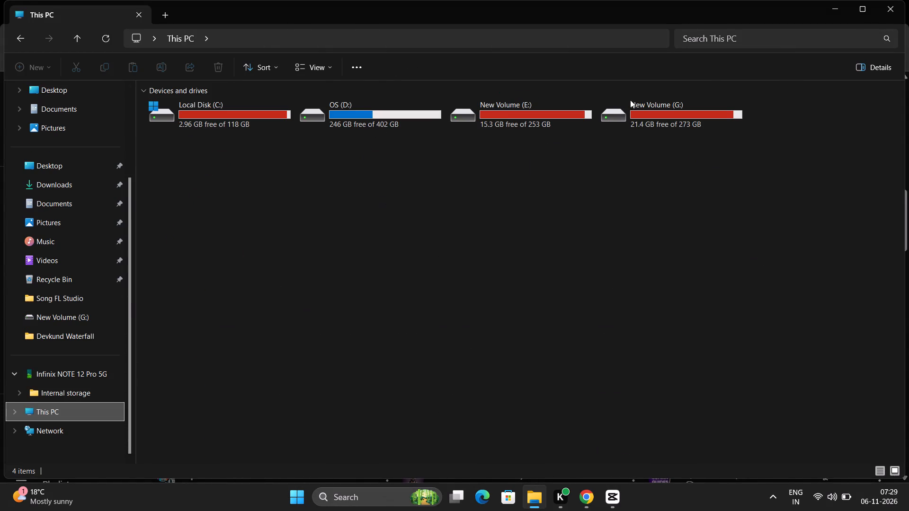
left_click(738, 39)
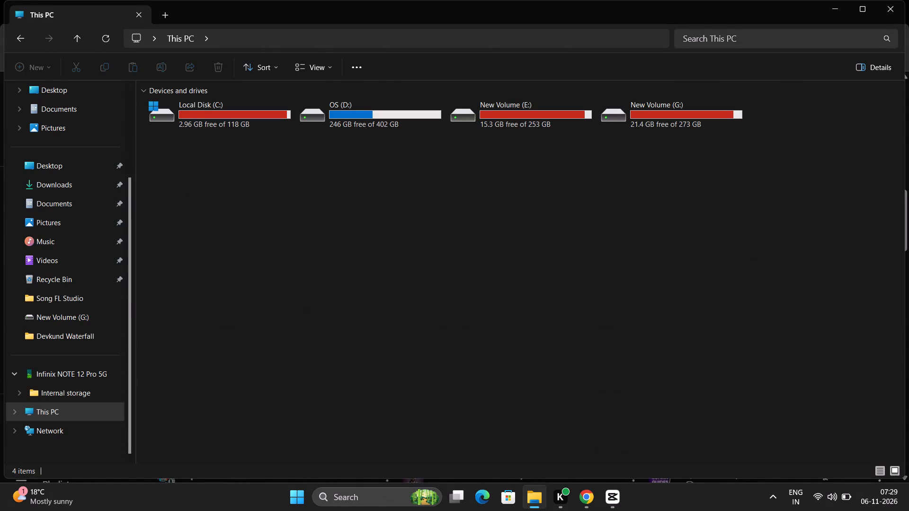
type("de")
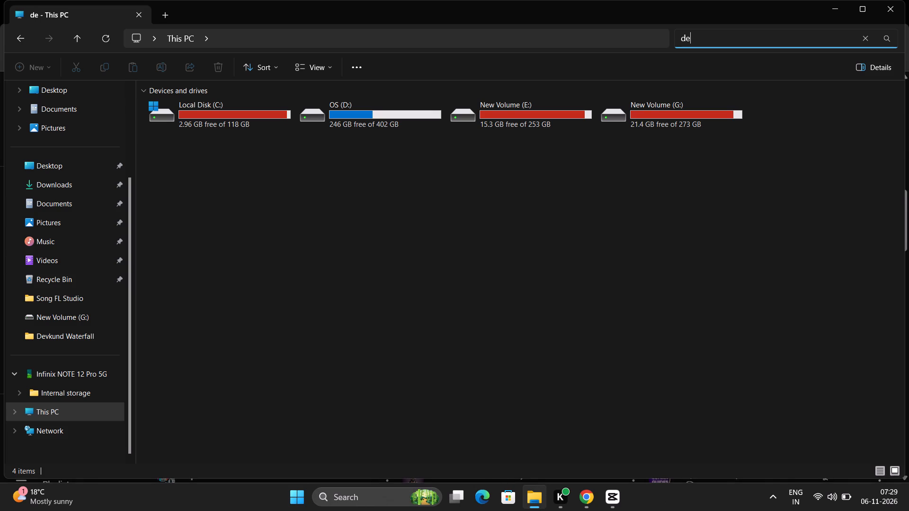
type("vkund")
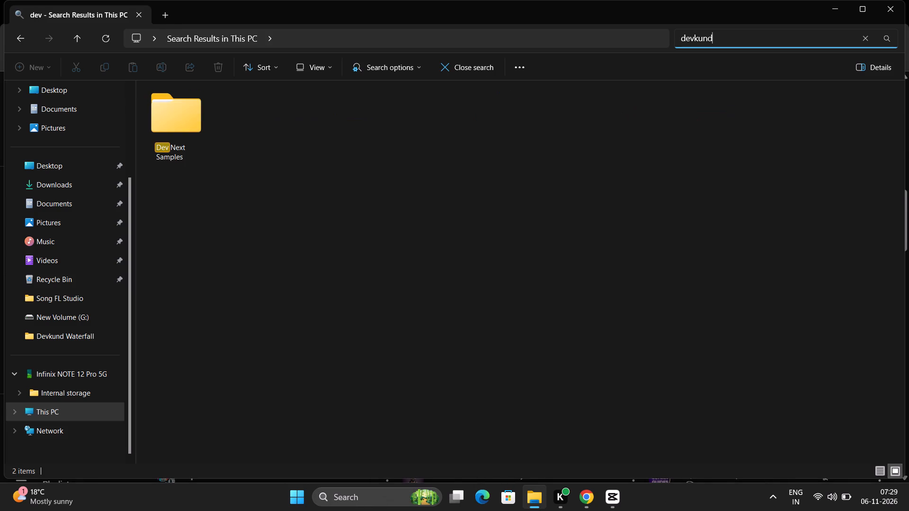
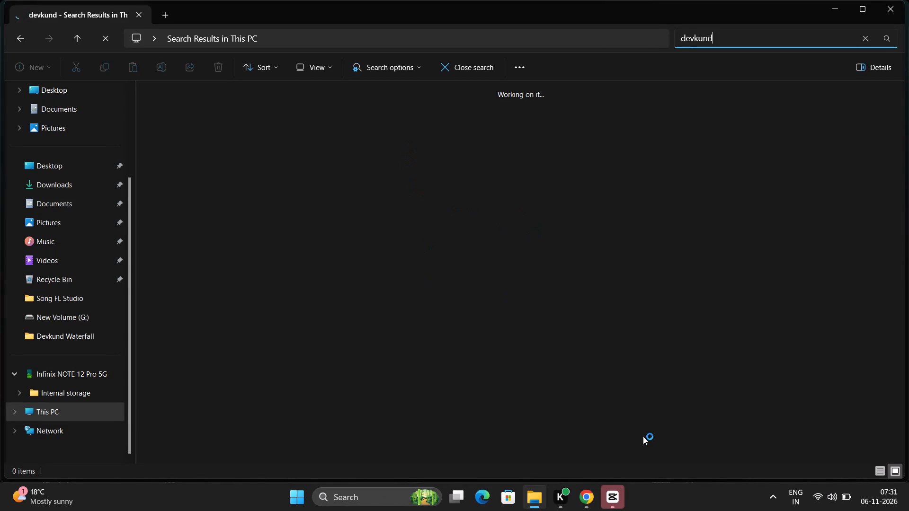
Switch to CapCut and open the existing project 1105 for editing.
left_click(609, 502)
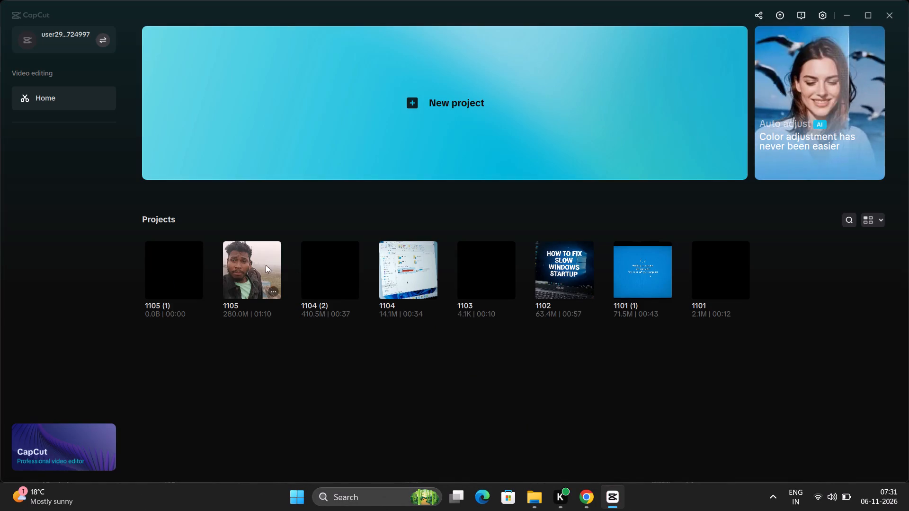
double_click(251, 278)
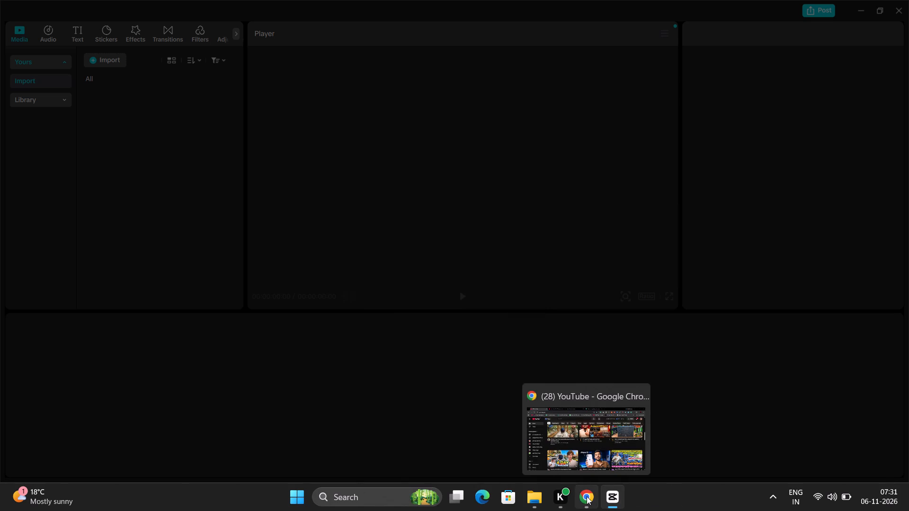
Return to File Explorer, open the Devkund Waterfall folder from the search results, and dismiss CapCut's shortcut-conflict notification.
left_click(543, 498)
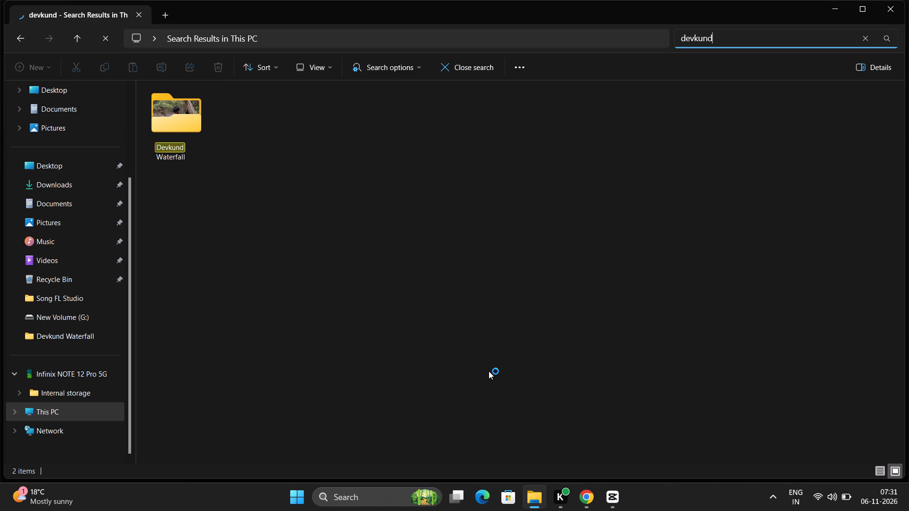
double_click(185, 123)
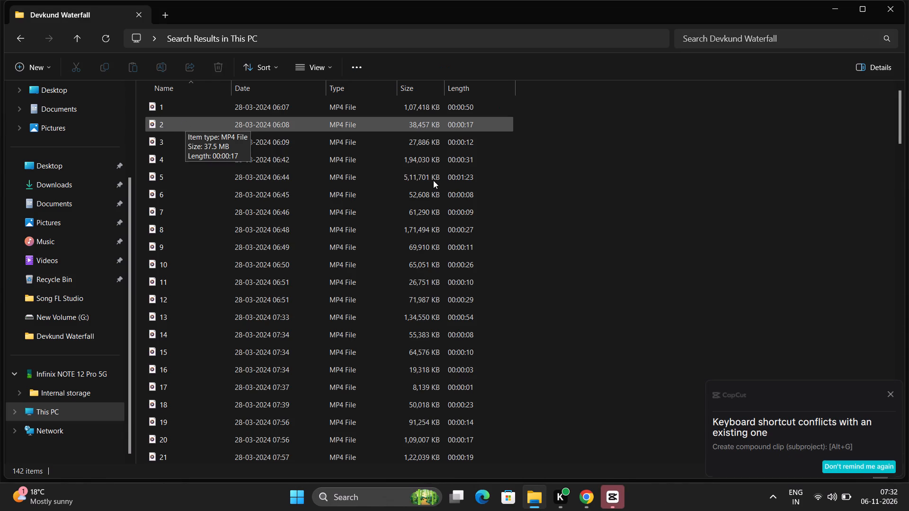
left_click(890, 396)
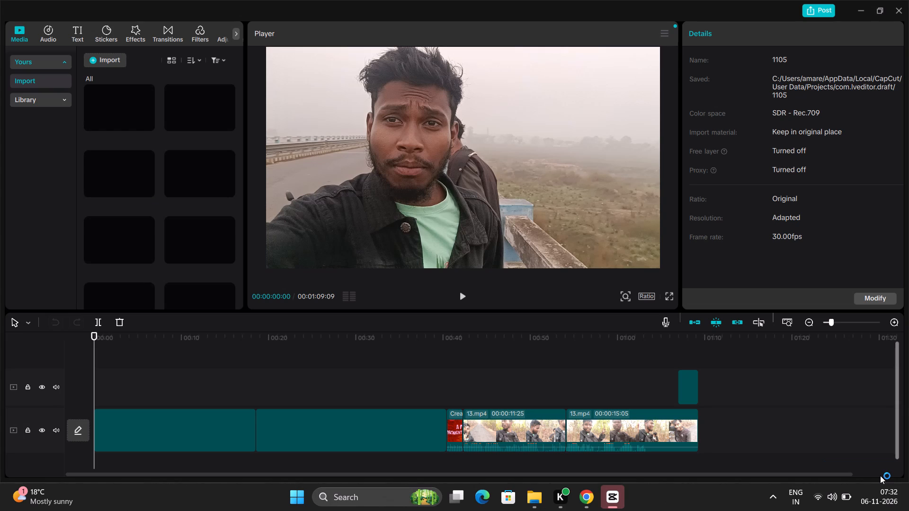
Go back to the Devkund Waterfall folder in File Explorer and display its video files as large thumbnails.
left_click(529, 495)
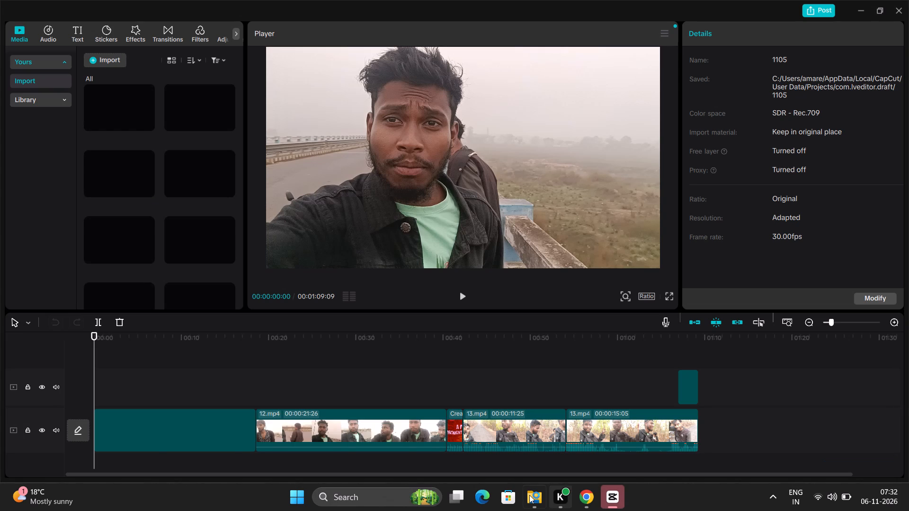
left_click(896, 465)
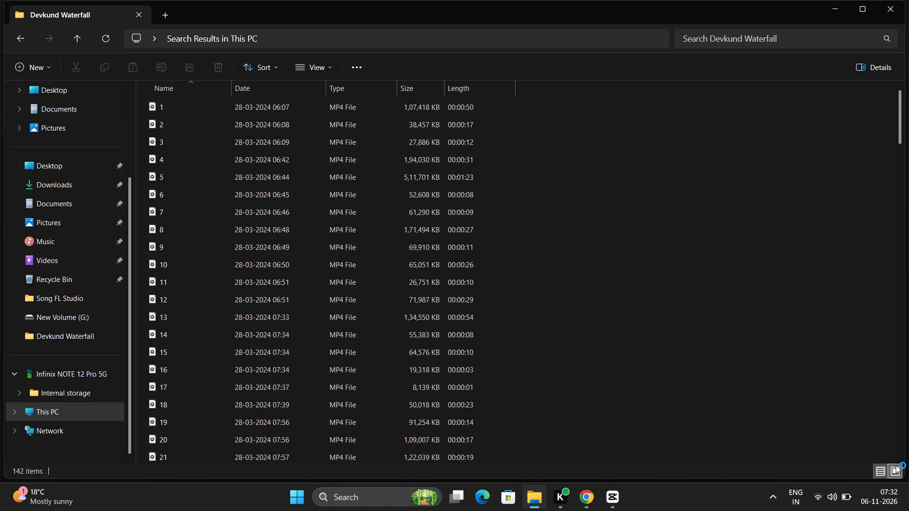
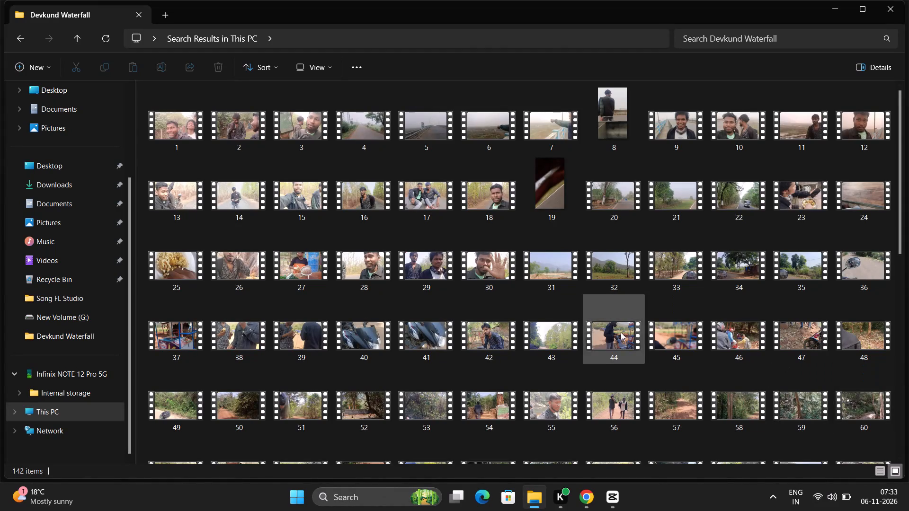
Switch to CapCut and delete the unused clips 6.mp4, 7.mp4, 8.mp4 and 9.mp4 from the imported media.
left_click(616, 500)
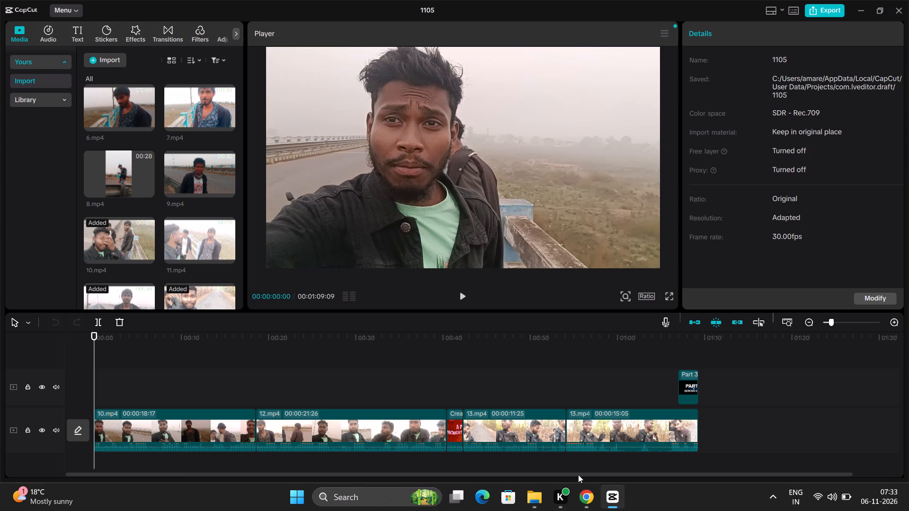
left_click(119, 123)
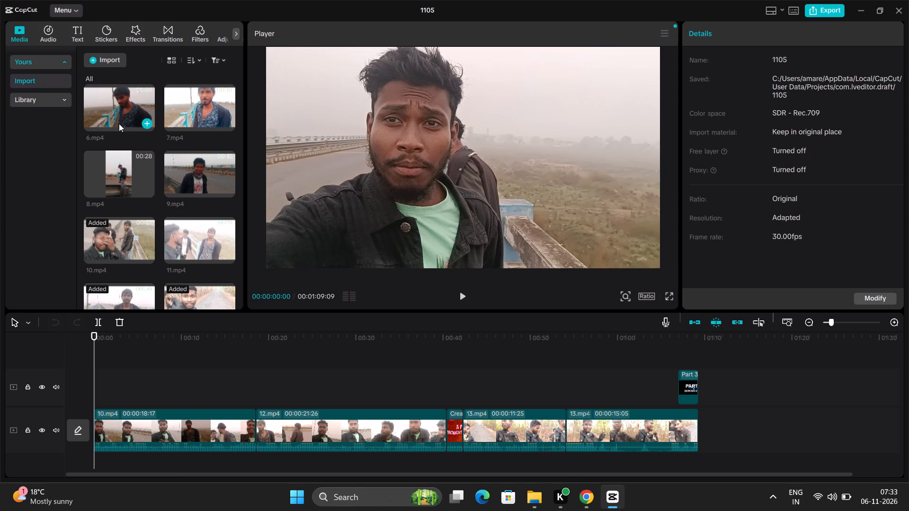
right_click(119, 123)
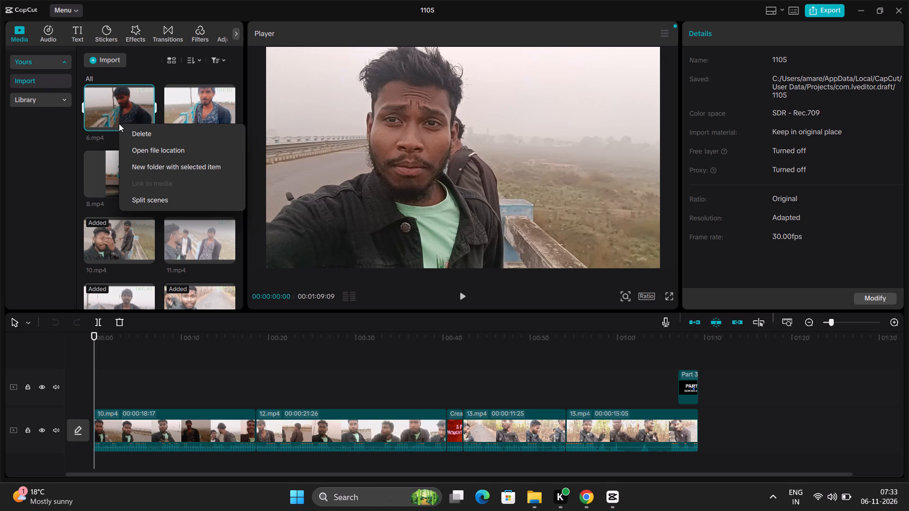
left_click(143, 135)
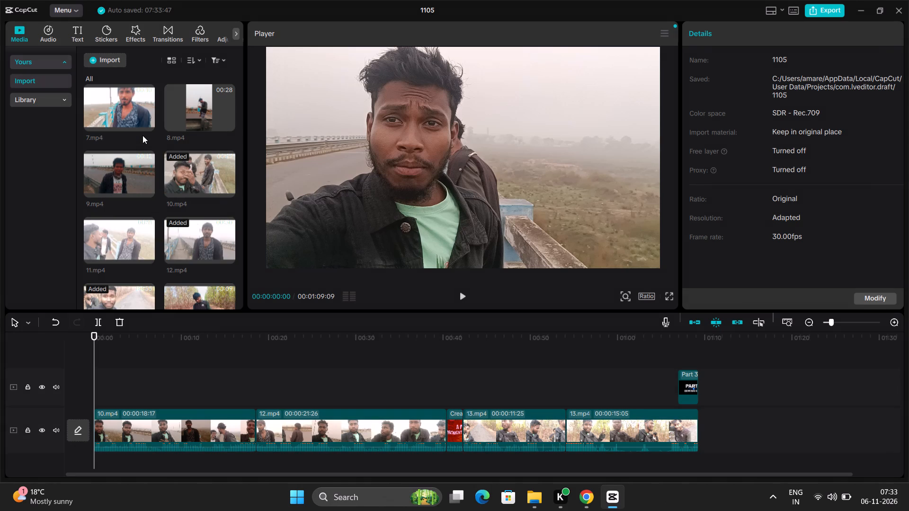
right_click(124, 123)
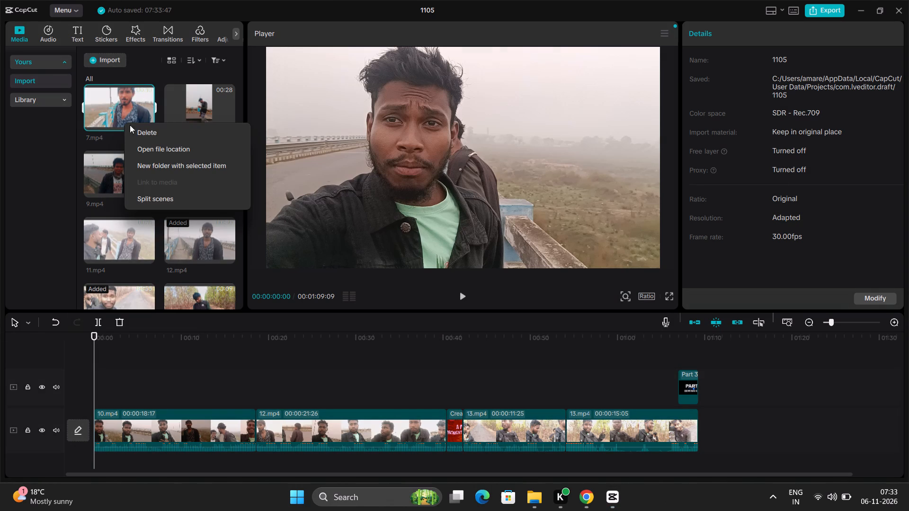
left_click(138, 131)
left_click(131, 121)
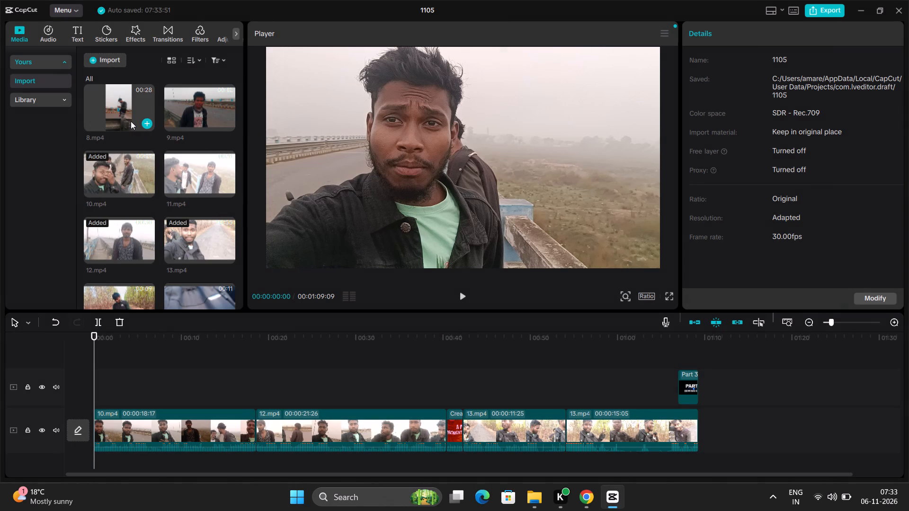
right_click(131, 121)
left_click(152, 131)
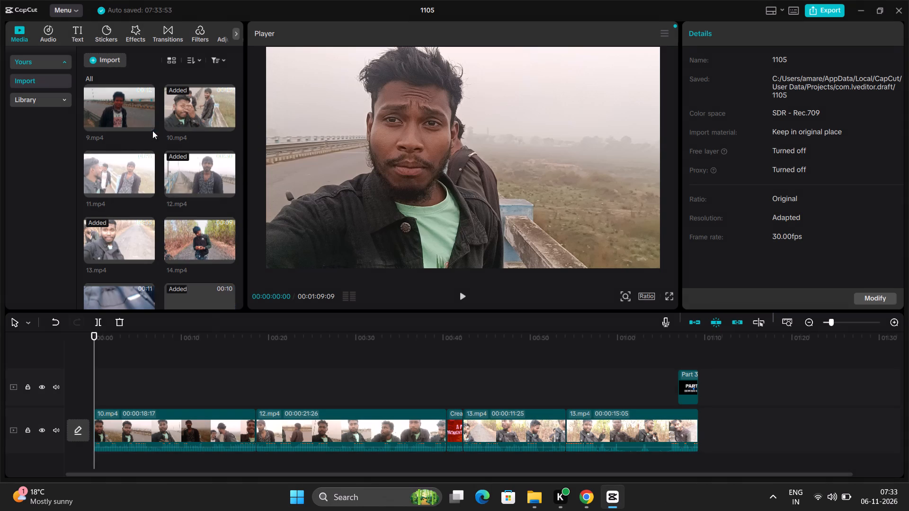
left_click(129, 115)
right_click(129, 115)
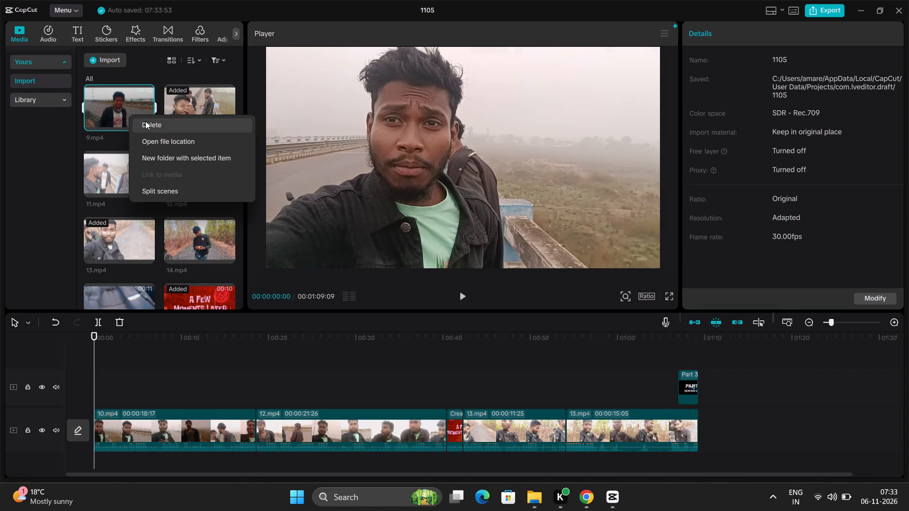
left_click(145, 121)
Delete 10.mp4 from the imported media together with its clip on the timeline.
left_click(117, 112)
right_click(117, 112)
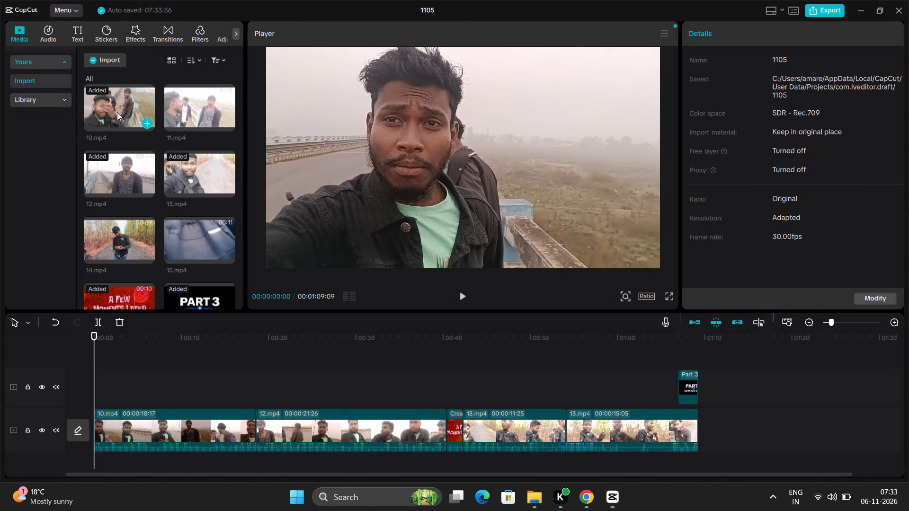
left_click(137, 123)
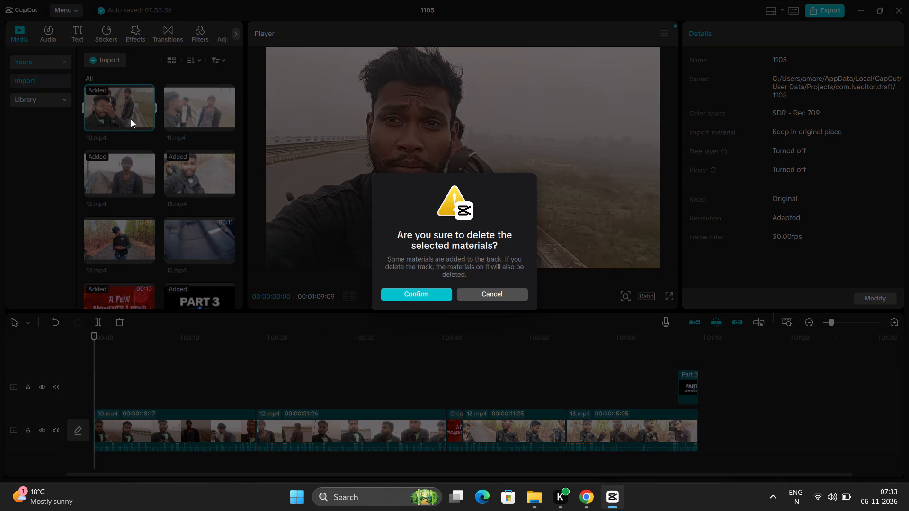
key("Return")
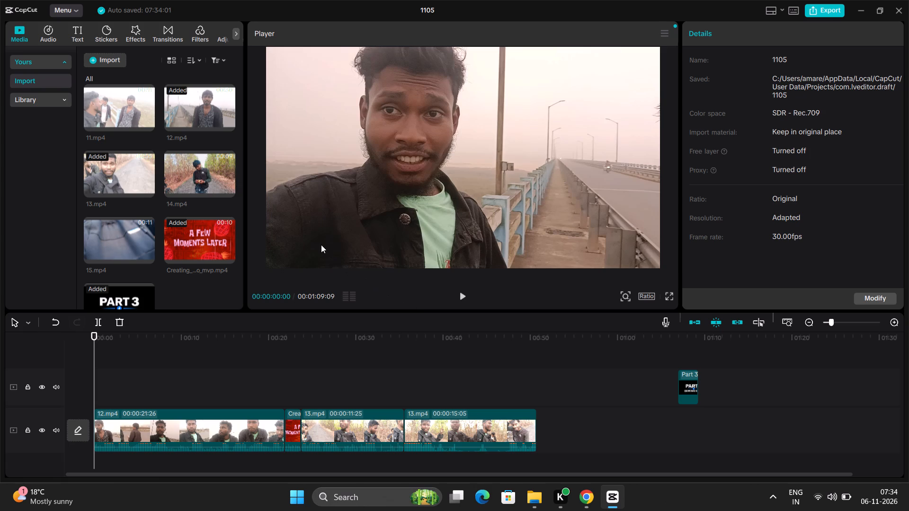
Delete the unused clips 14.mp4 and 11.mp4 from the imported media.
left_click(199, 177)
right_click(199, 177)
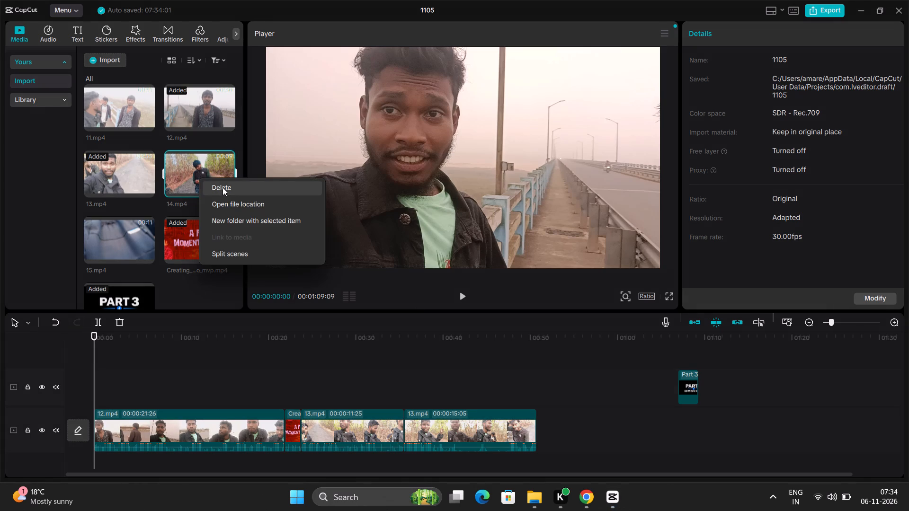
left_click(222, 187)
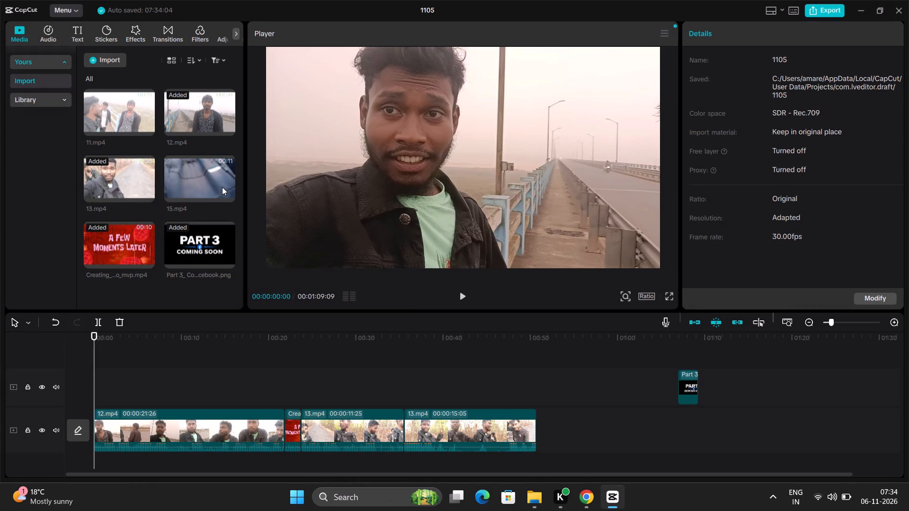
left_click(106, 112)
right_click(106, 112)
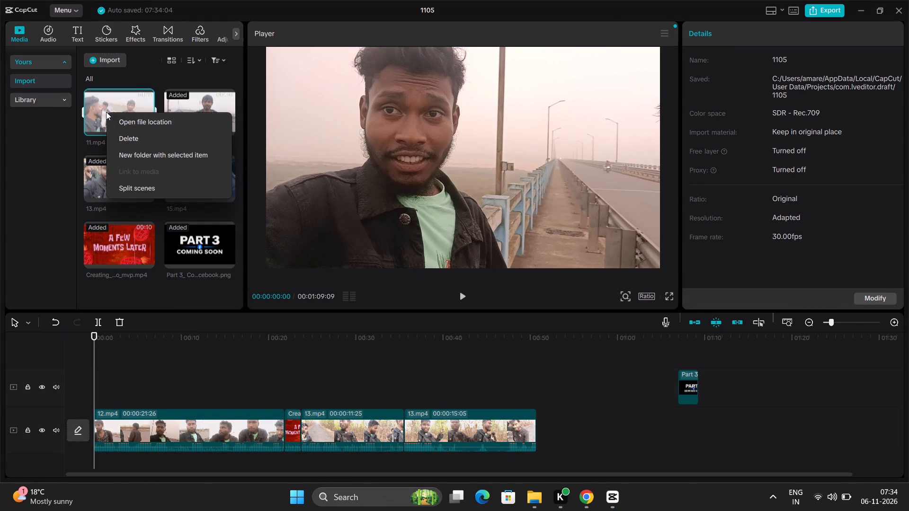
left_click(129, 140)
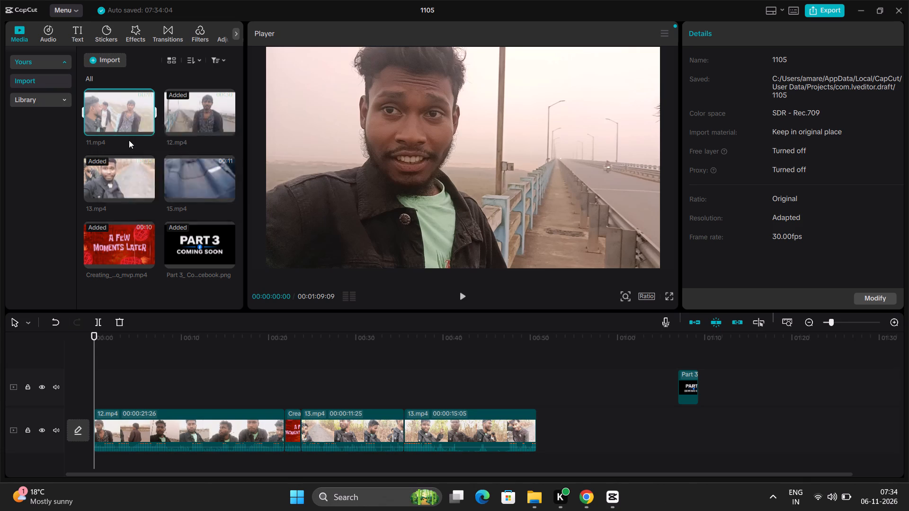
Delete 12.mp4, 13.mp4 and 15.mp4 from the imported media, including the timeline clips that use them.
left_click(109, 117)
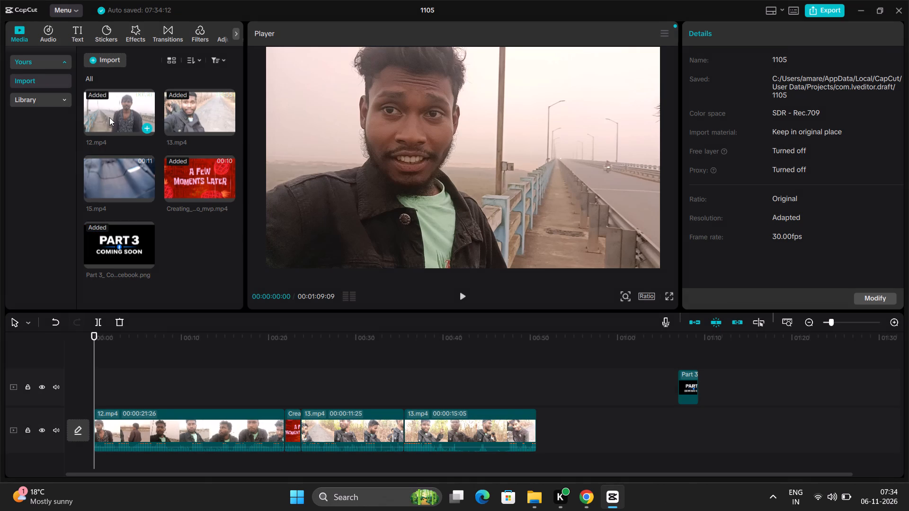
right_click(109, 117)
left_click(132, 129)
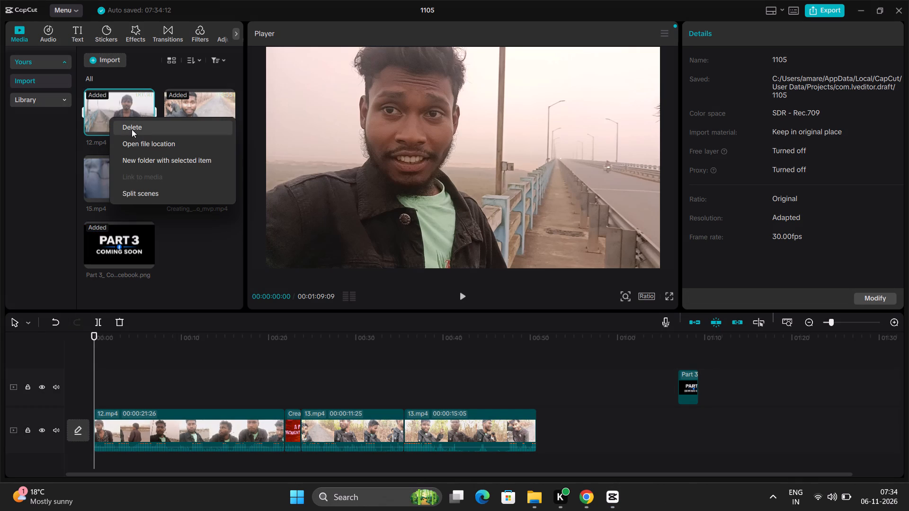
left_click(404, 294)
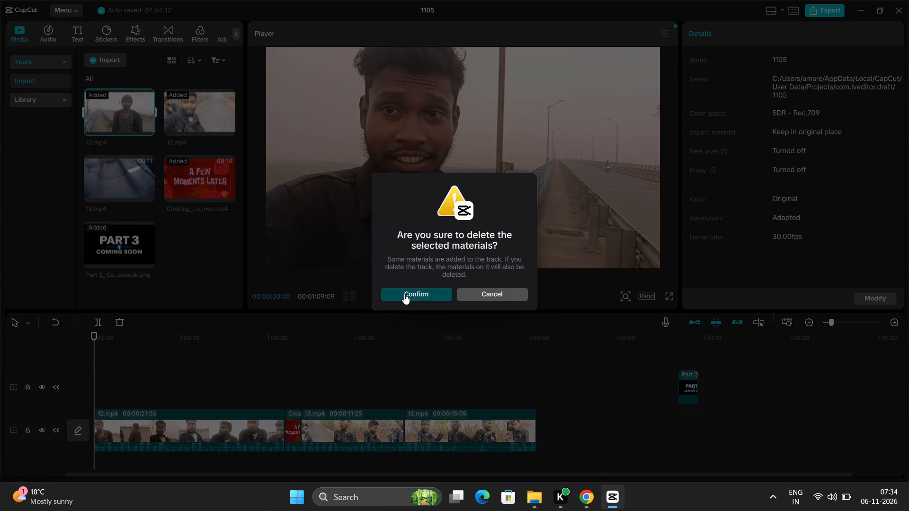
left_click(131, 99)
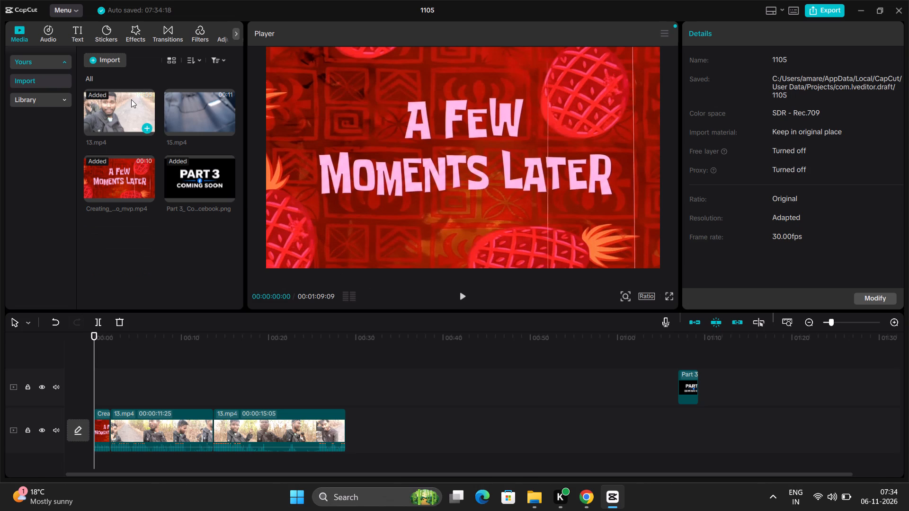
right_click(131, 99)
left_click(157, 127)
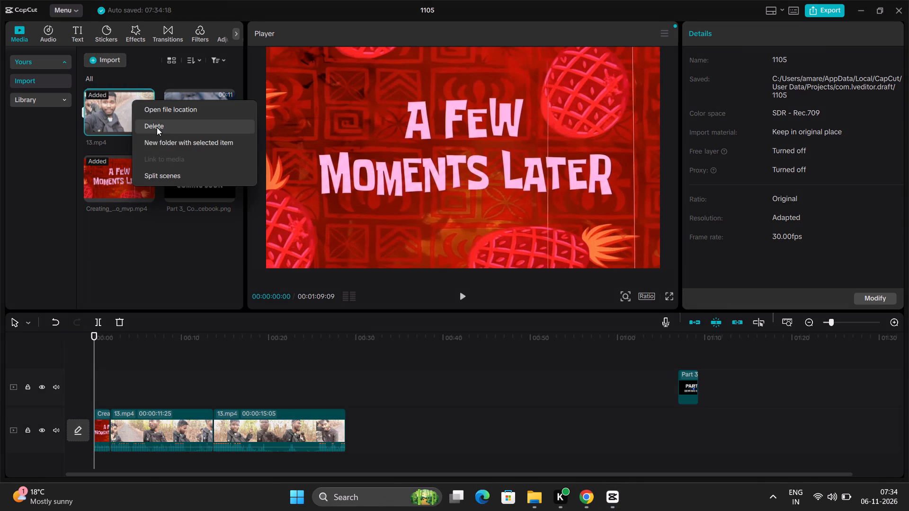
key("Return")
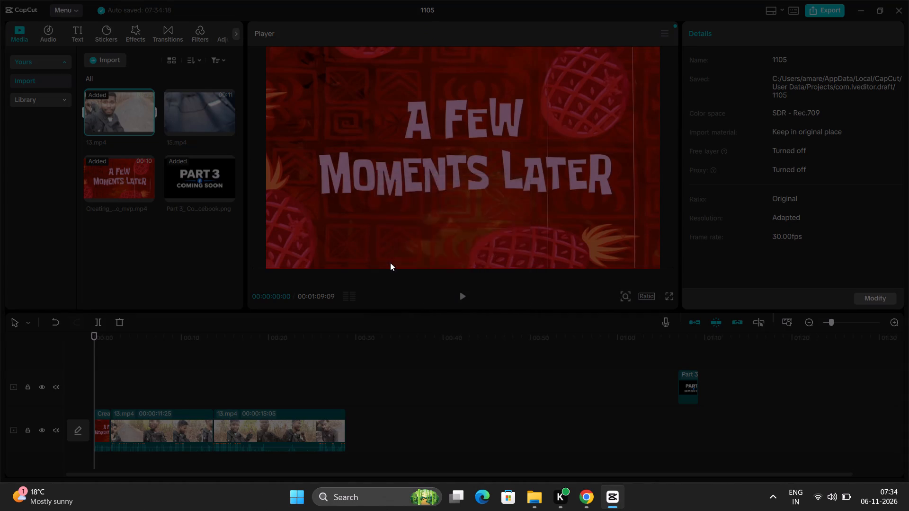
left_click(121, 117)
right_click(121, 117)
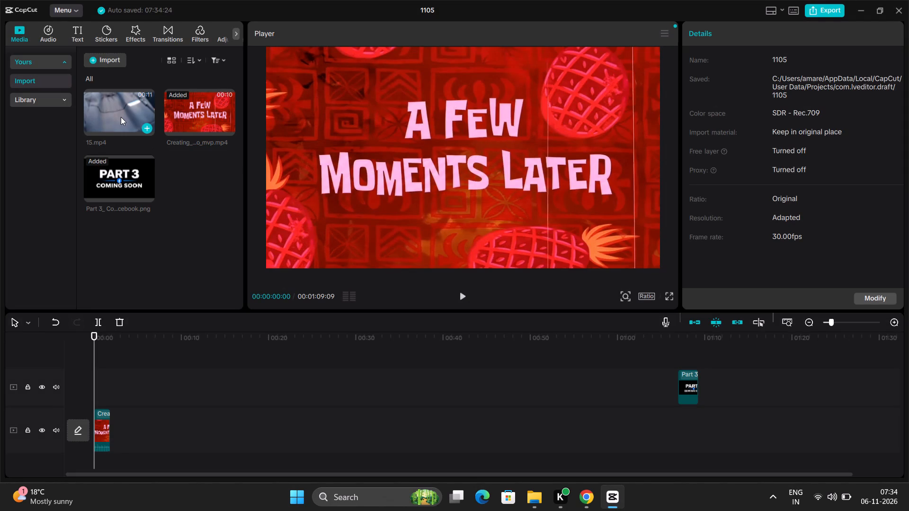
left_click(144, 144)
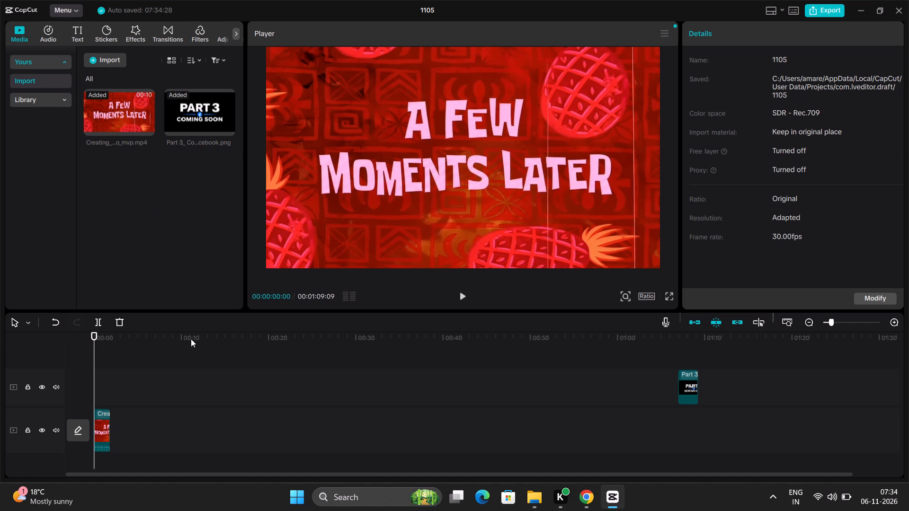
Remove the "A Few Moments Later" clip from the timeline, keeping its file in the imported media.
left_click_drag(166, 428, 100, 434)
left_click_drag(100, 434, 94, 414)
left_click(120, 319)
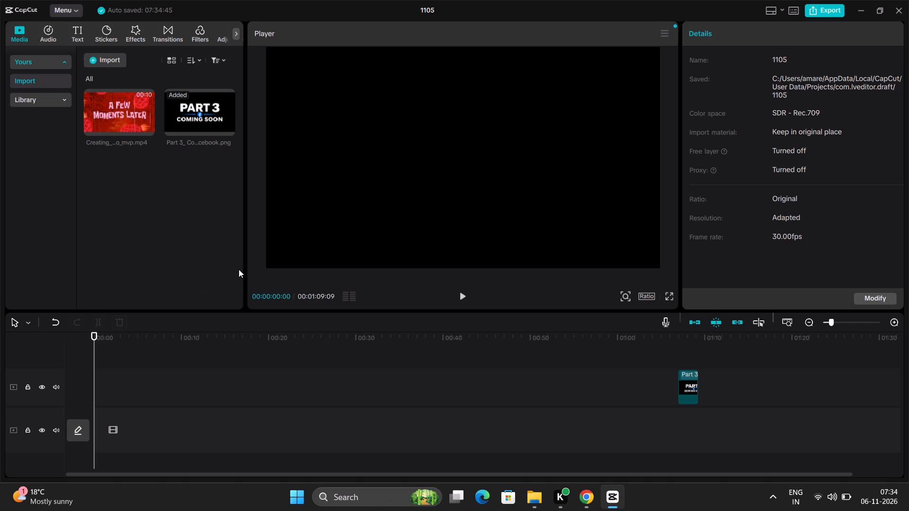
Delete the "Part 3 Coming Soon" image from the imported media together with its timeline clip.
right_click(181, 111)
left_click(218, 136)
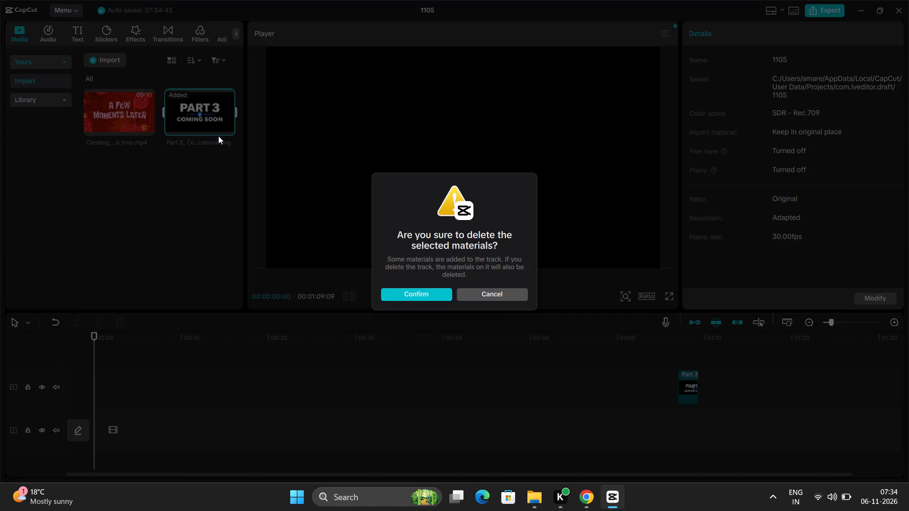
left_click(428, 293)
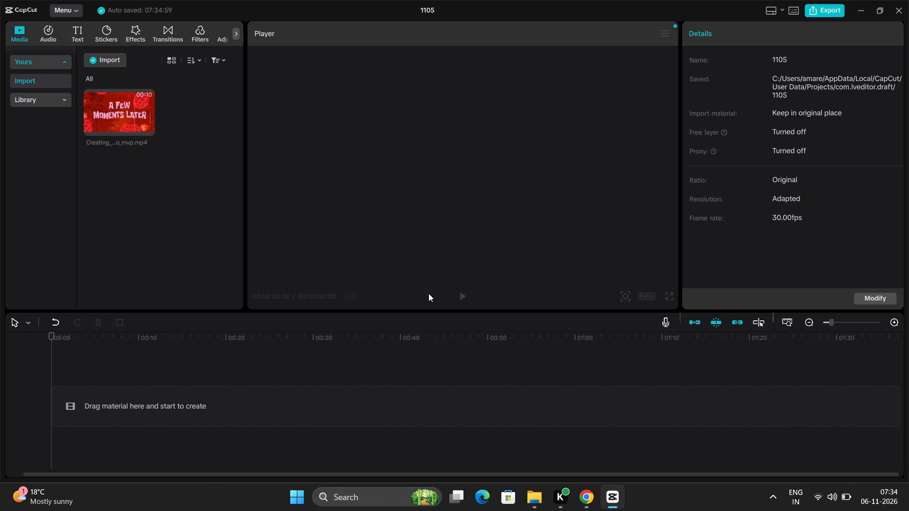
Switch to the Devkund Waterfall folder in File Explorer and show its files as a detailed list.
left_click(584, 508)
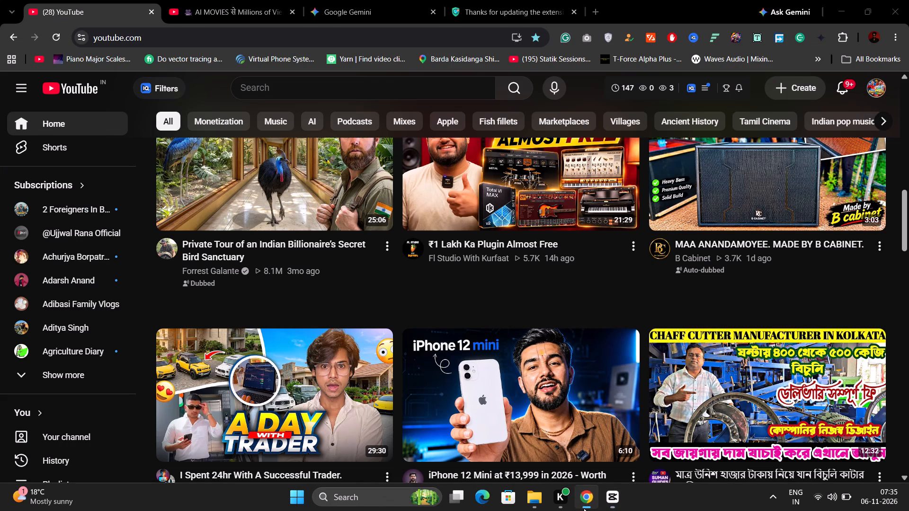
left_click(532, 503)
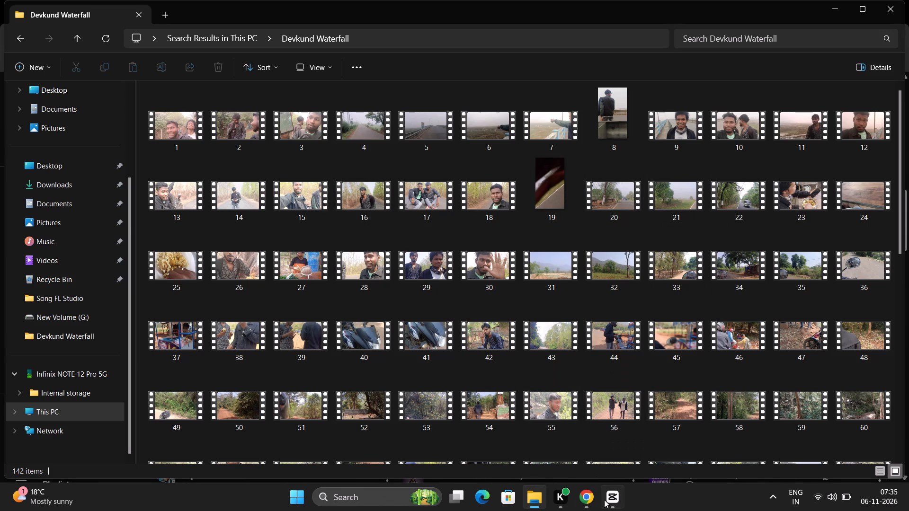
left_click(874, 471)
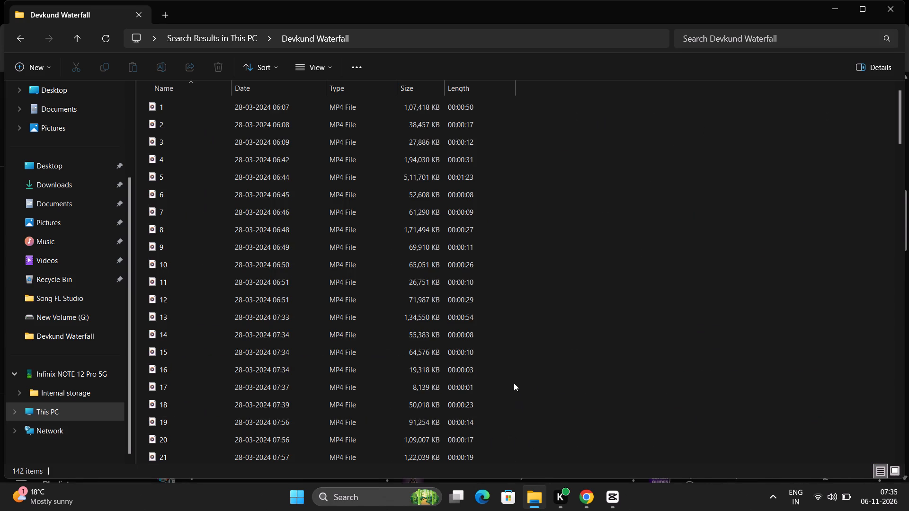
Select videos 16 to 21 in the Devkund Waterfall folder and add them to CapCut's empty timeline.
left_click_drag(535, 365, 527, 372)
left_click_drag(527, 372, 498, 418)
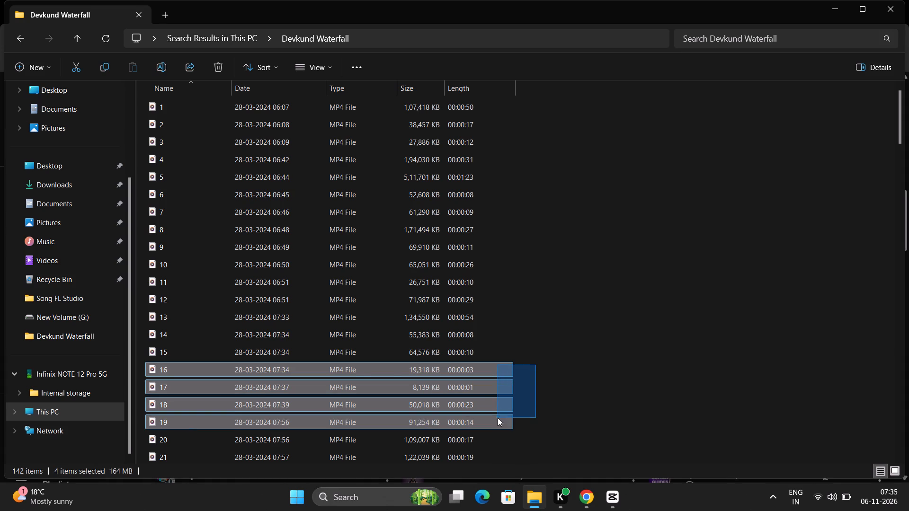
left_click_drag(498, 418, 499, 454)
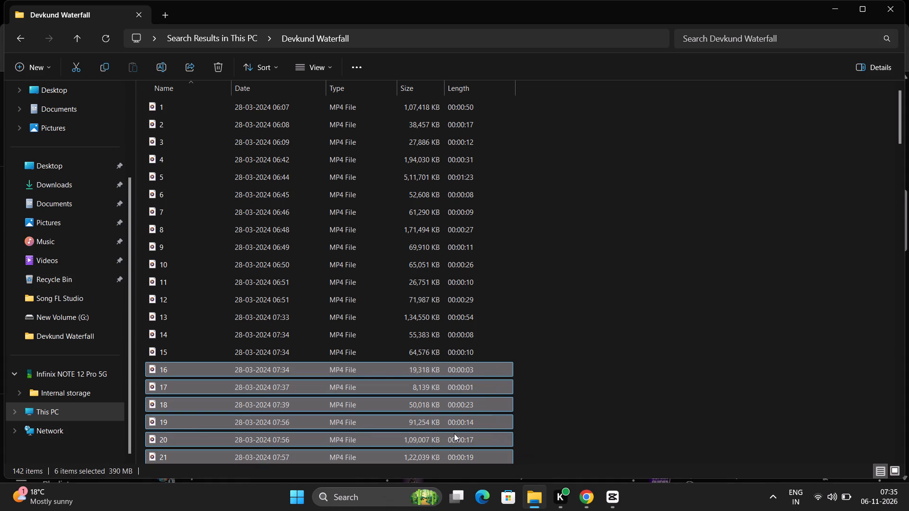
left_click_drag(380, 370, 599, 478)
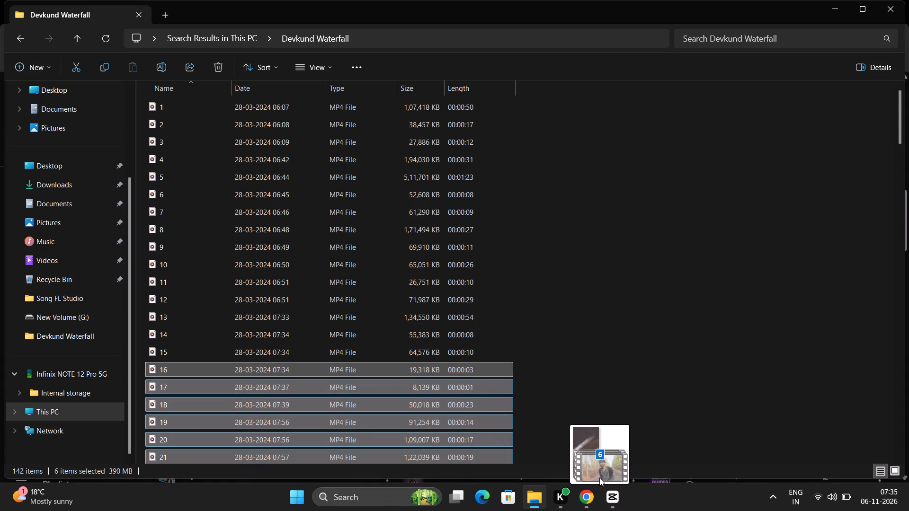
left_click_drag(599, 478, 226, 406)
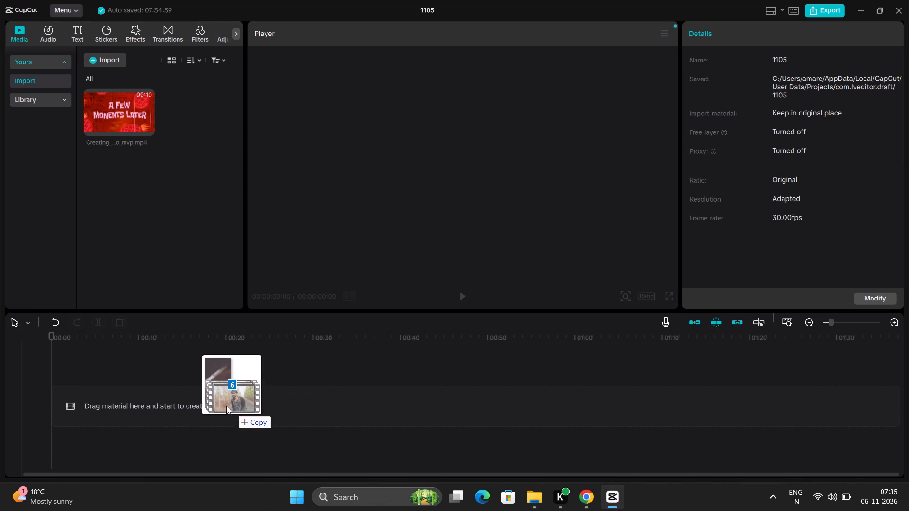
left_click_drag(226, 406, 214, 410)
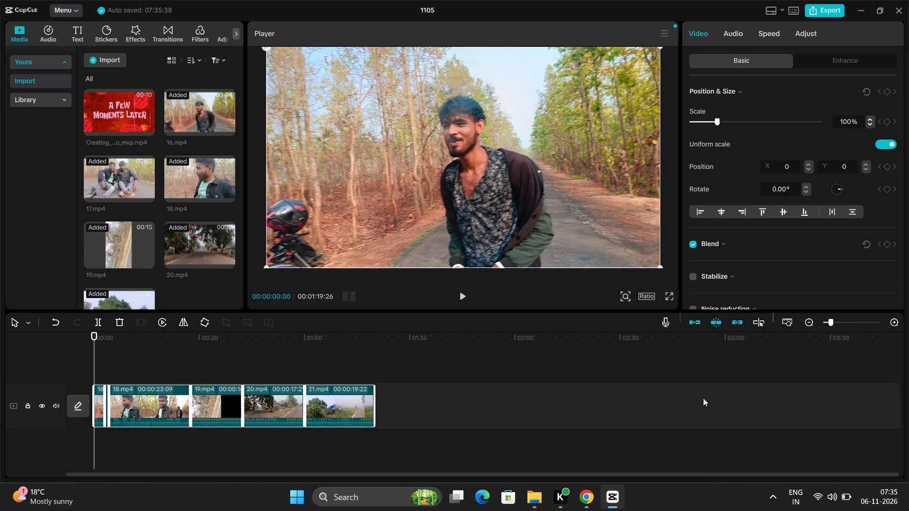
Enlarge the timeline scale for a closer view of the newly added clips.
left_click(891, 321)
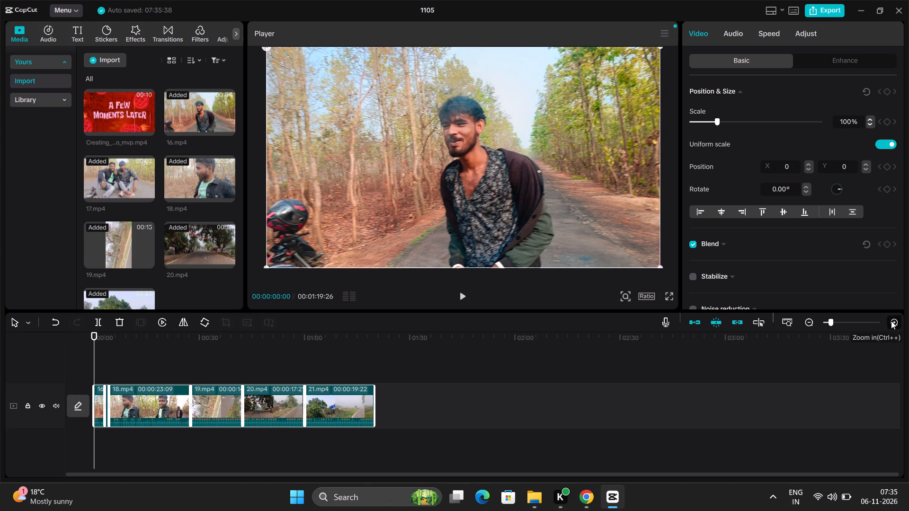
left_click(891, 321)
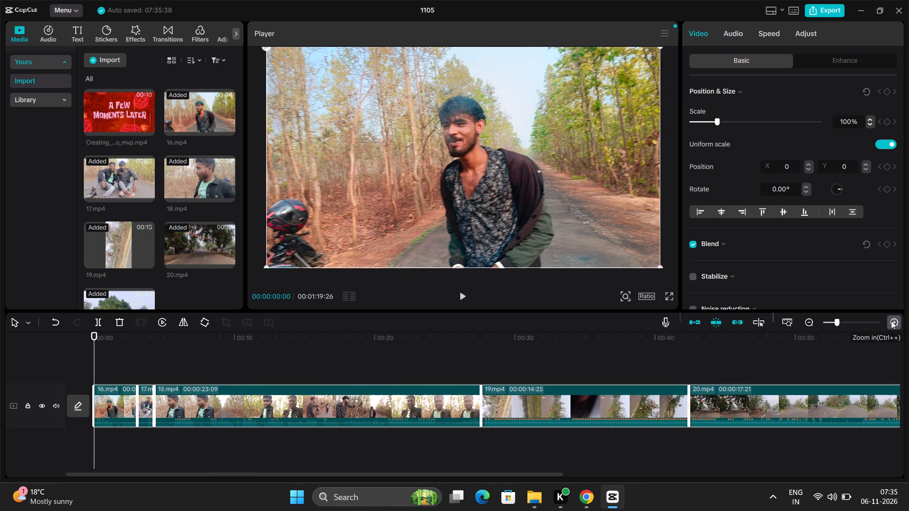
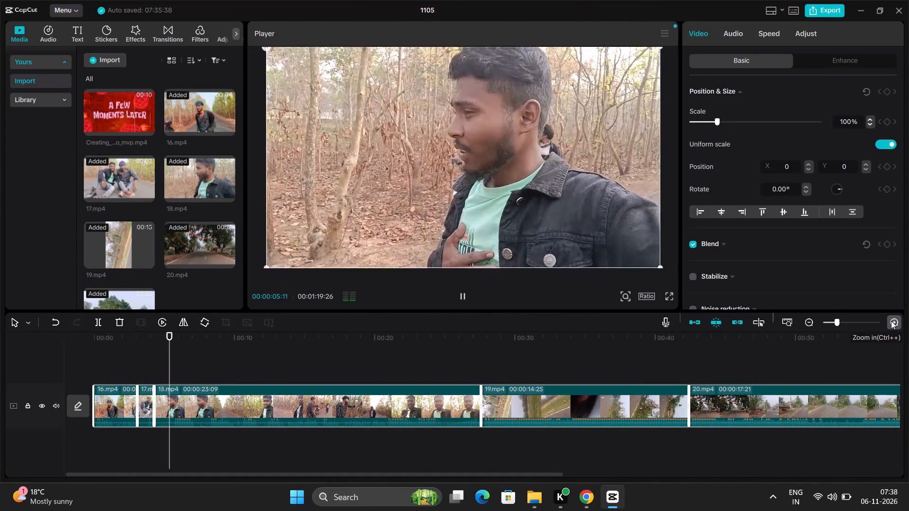
Play the timeline through 18.mp4 and into 19.mp4, pausing to review the footage.
key("space")
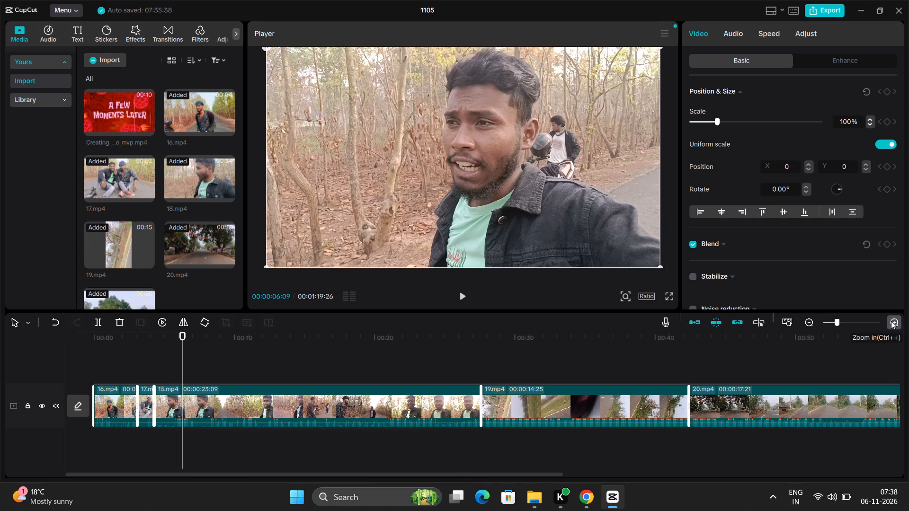
key("space")
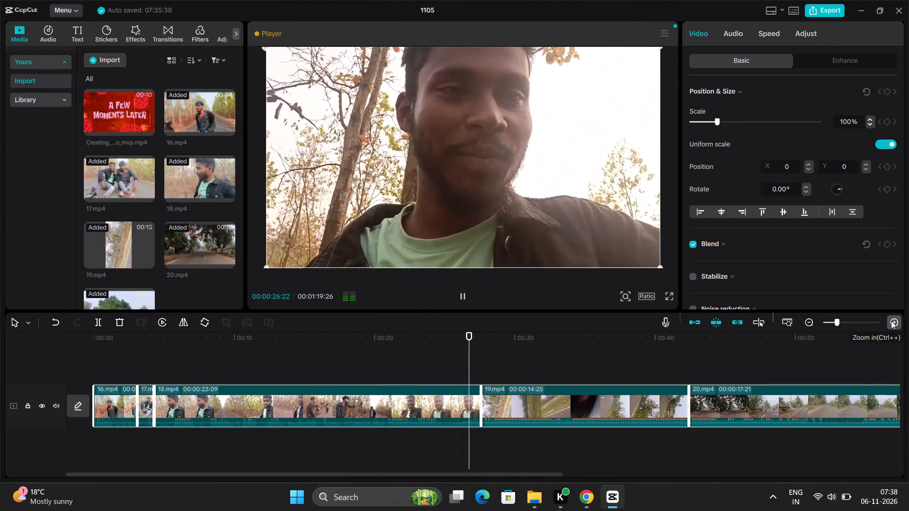
key("space")
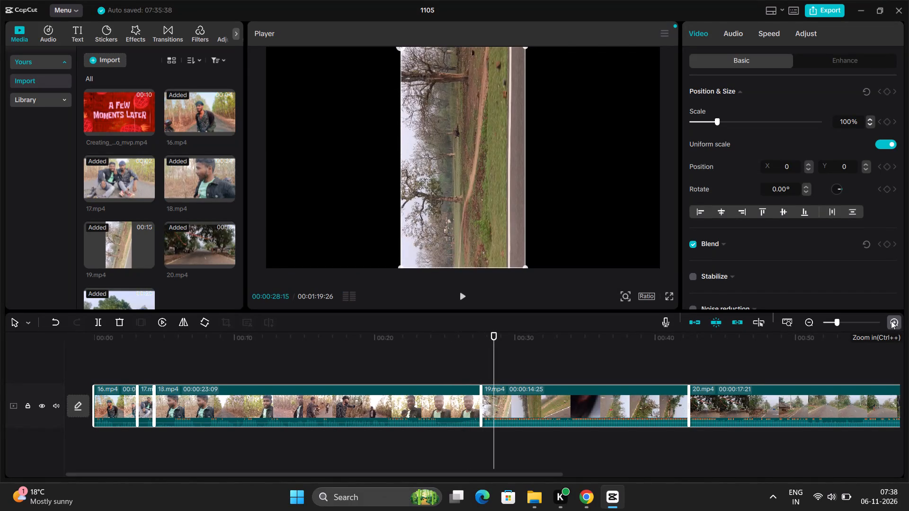
key("space")
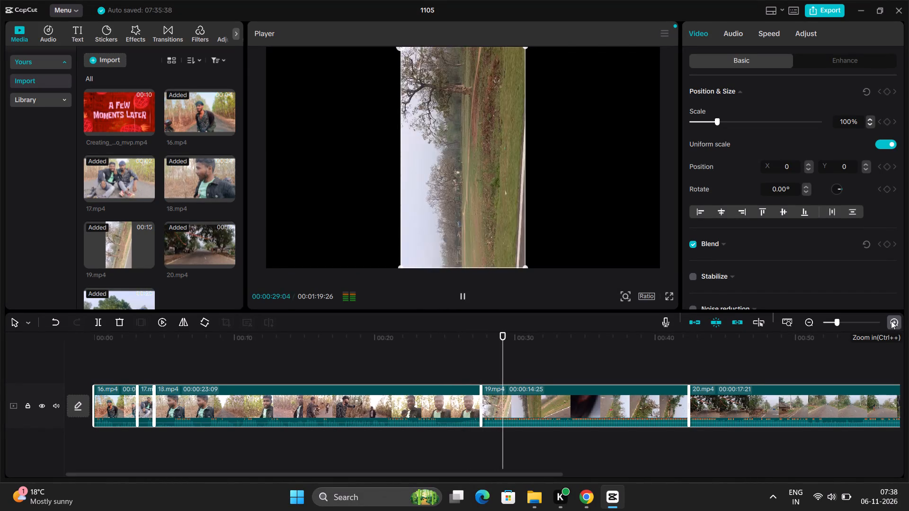
key("space")
key("space")
key("space")
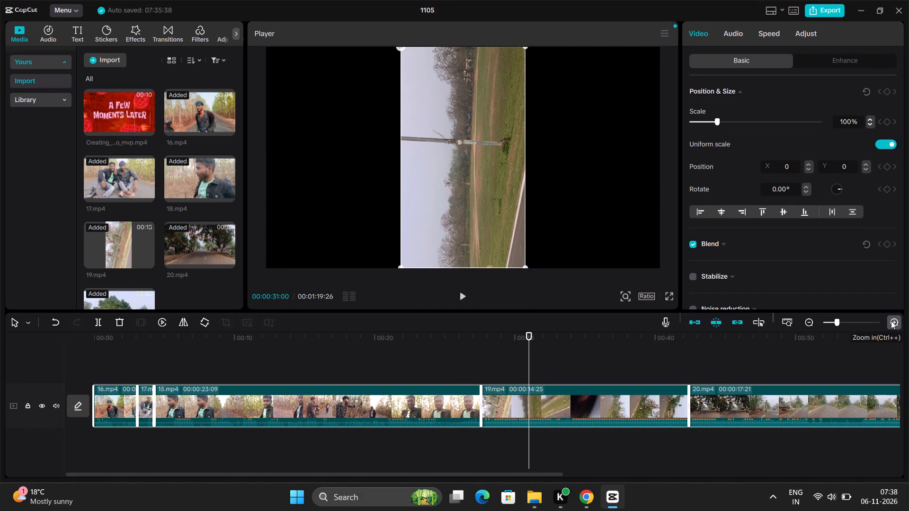
Delete the 16.mp4 and 17.mp4 clips from the start of the timeline.
left_click(560, 455)
left_click_drag(145, 451, 112, 395)
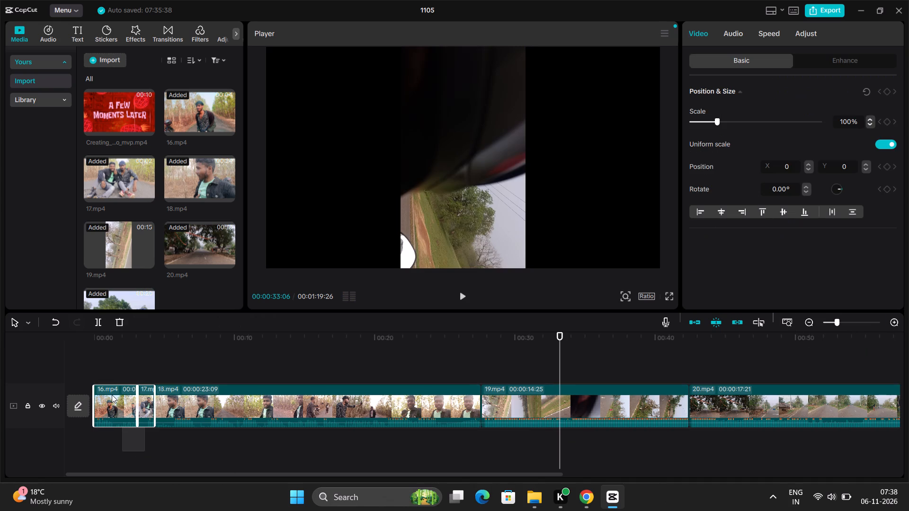
left_click(119, 322)
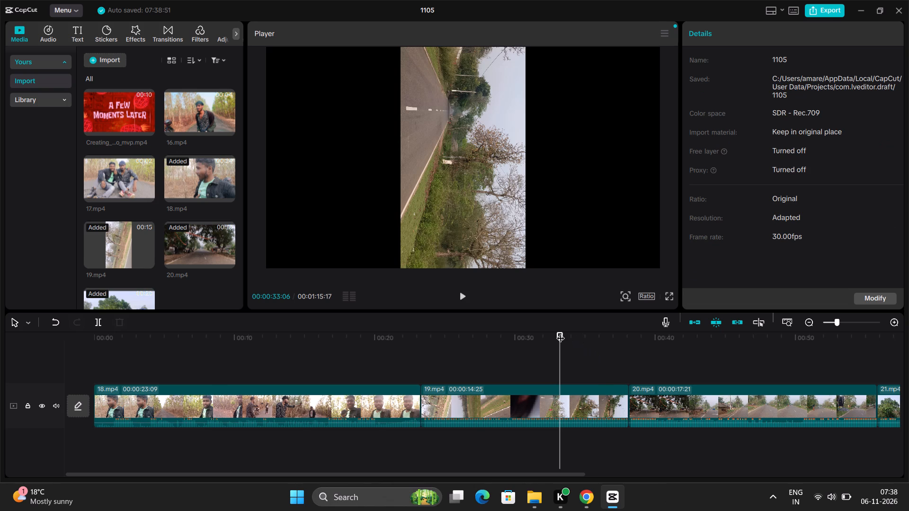
Preview from the end of 18.mp4 into 19.mp4, and delete the 19.mp4 clip from the timeline.
left_click_drag(561, 333, 402, 361)
key("space")
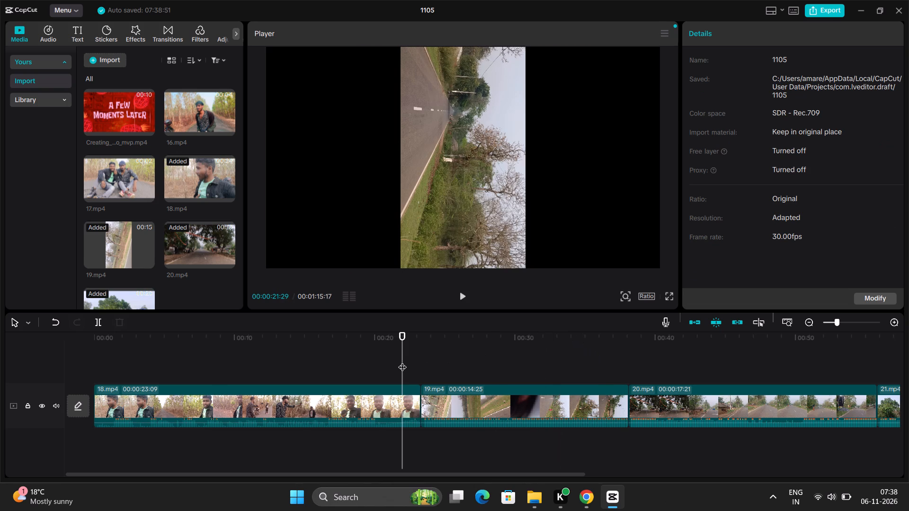
key("space")
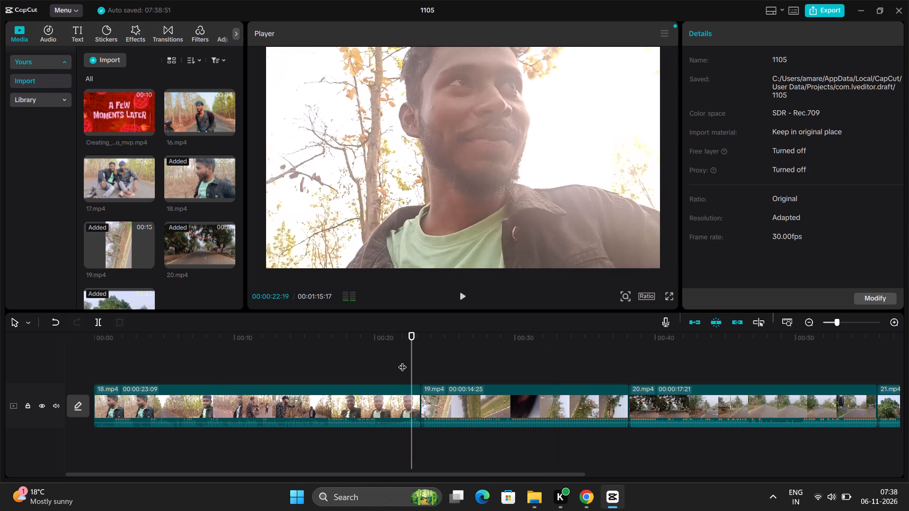
key("space")
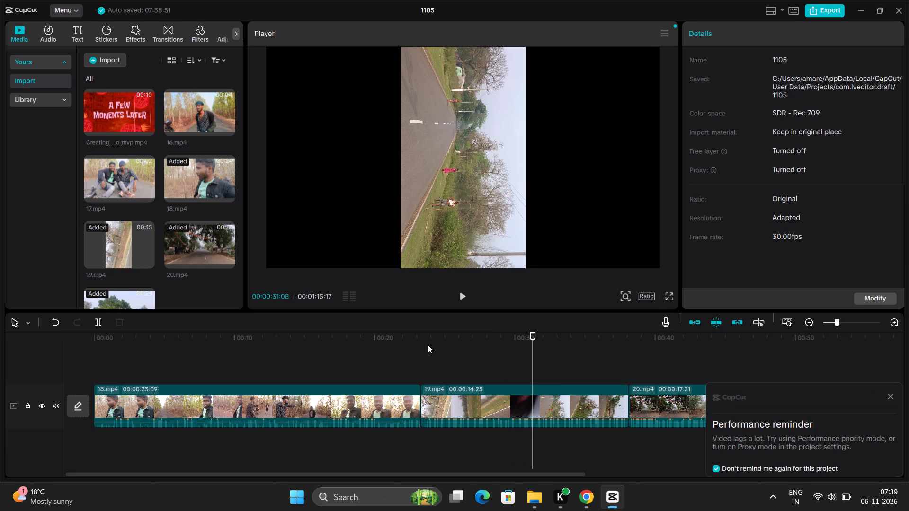
left_click_drag(570, 445, 557, 445)
left_click_drag(557, 445, 507, 387)
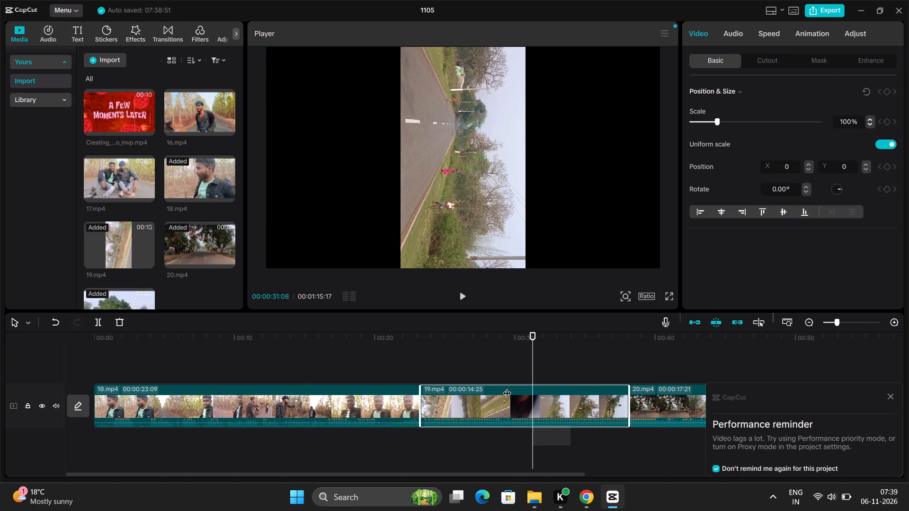
left_click(116, 320)
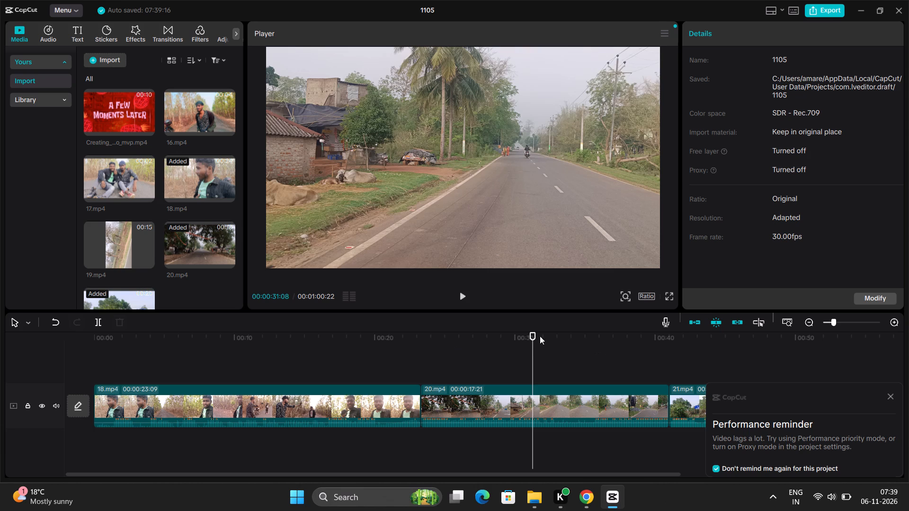
Play 20.mp4 from its first frame through to the start of 21.mp4, pausing to review the footage.
left_click_drag(533, 337, 427, 357)
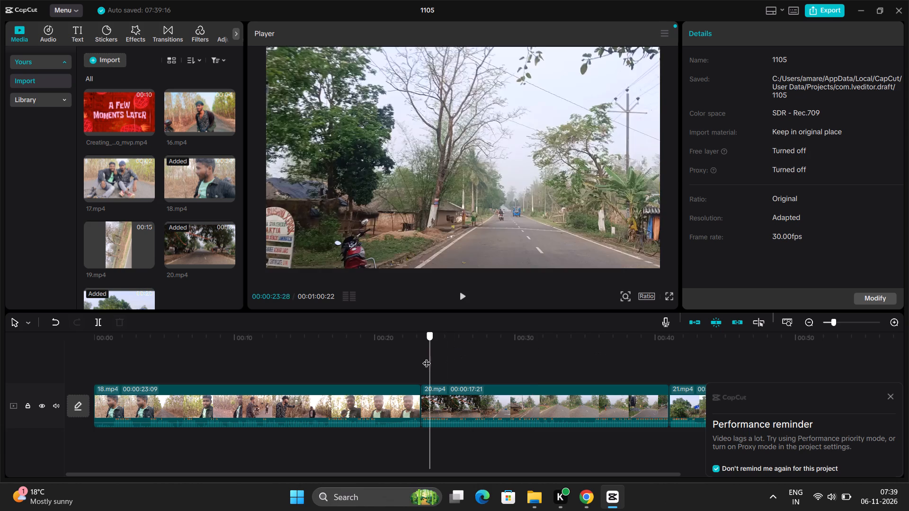
left_click_drag(427, 357, 421, 355)
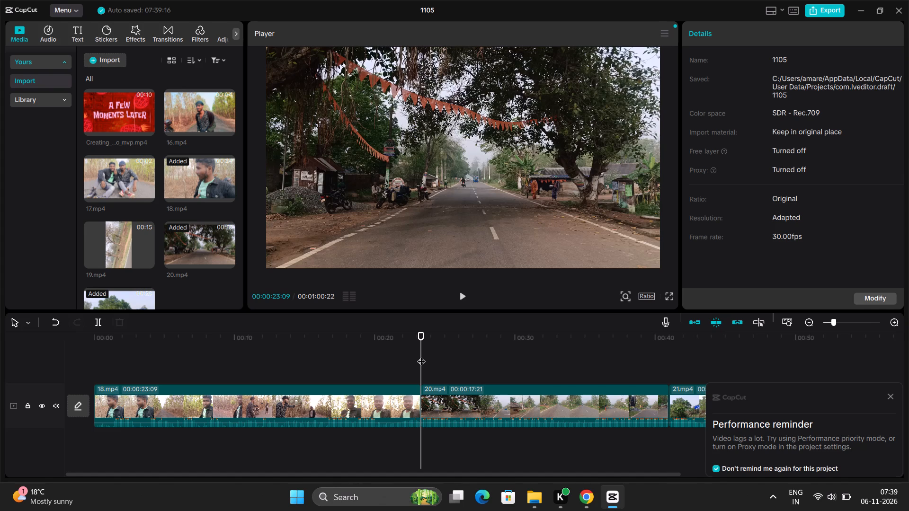
key("space")
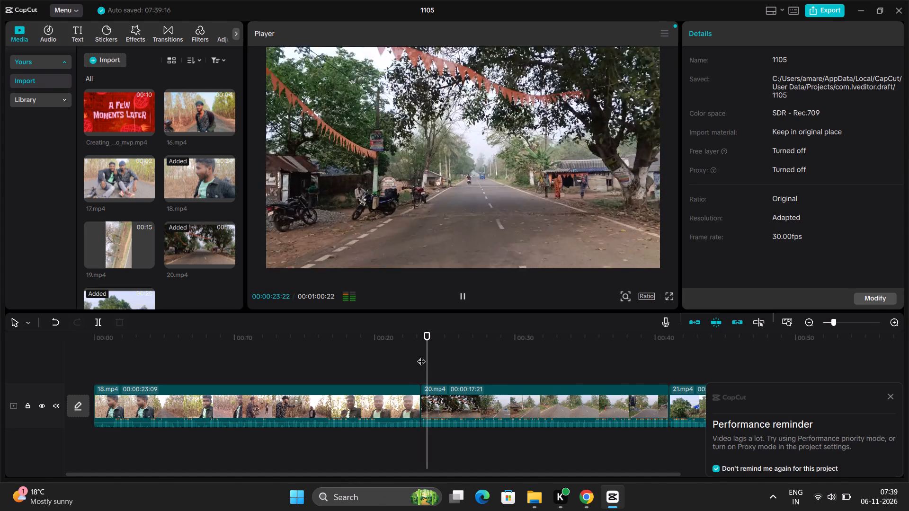
key("space")
key("space")
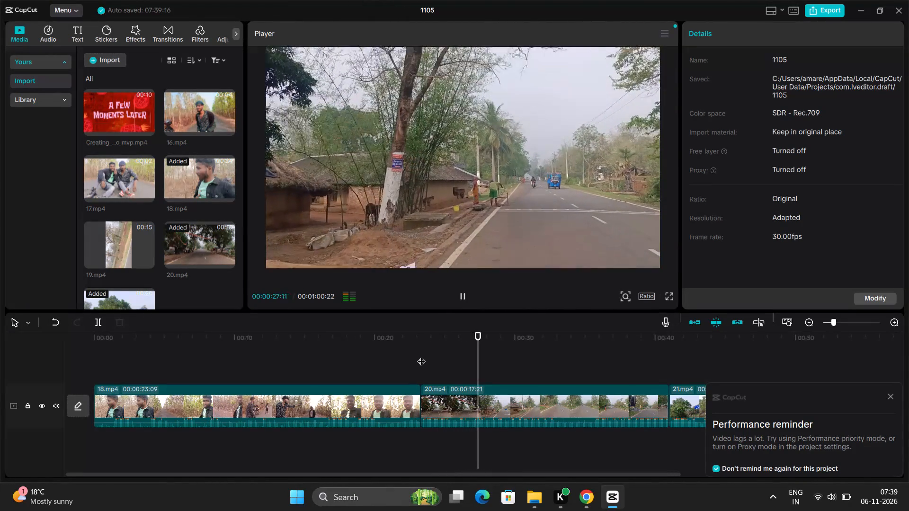
key("space")
key("space")
key("space")
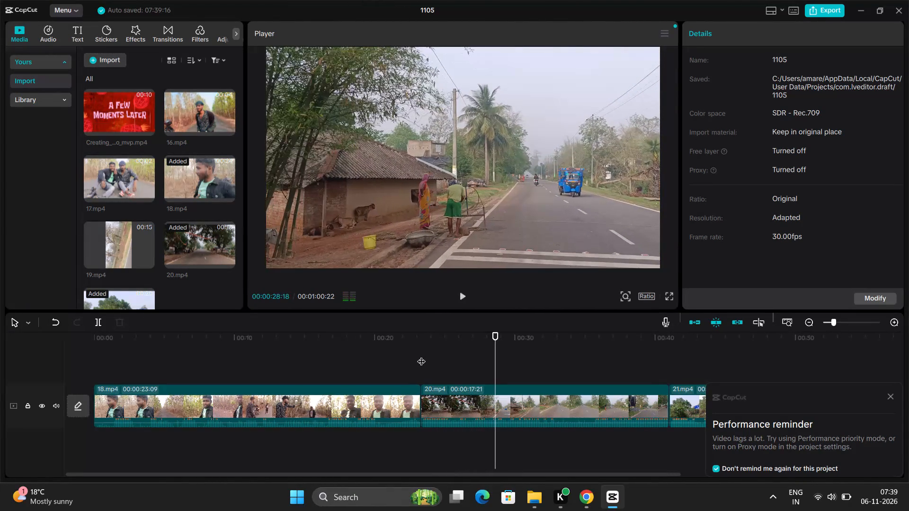
key("space")
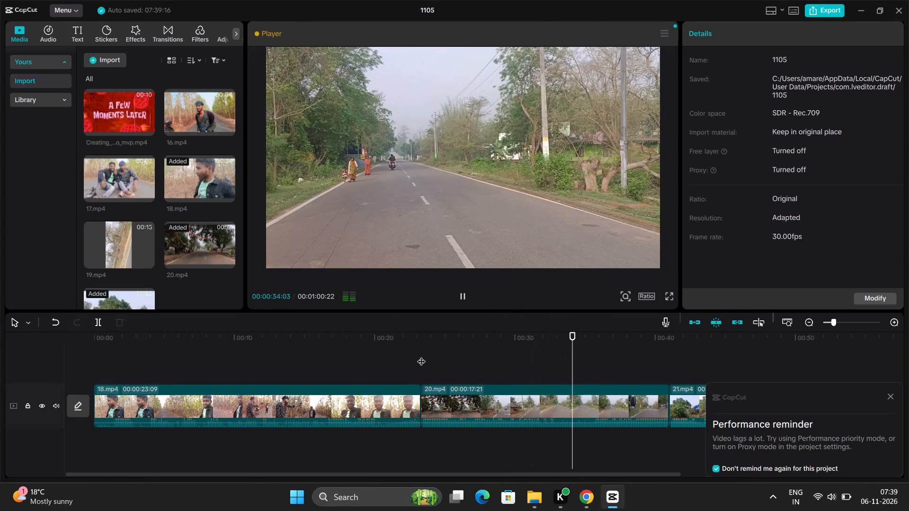
key("space")
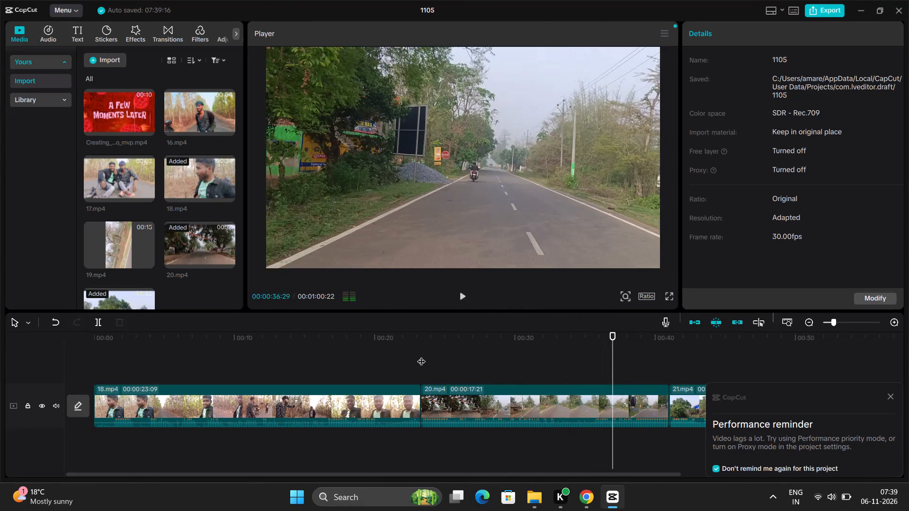
key("space")
key("space")
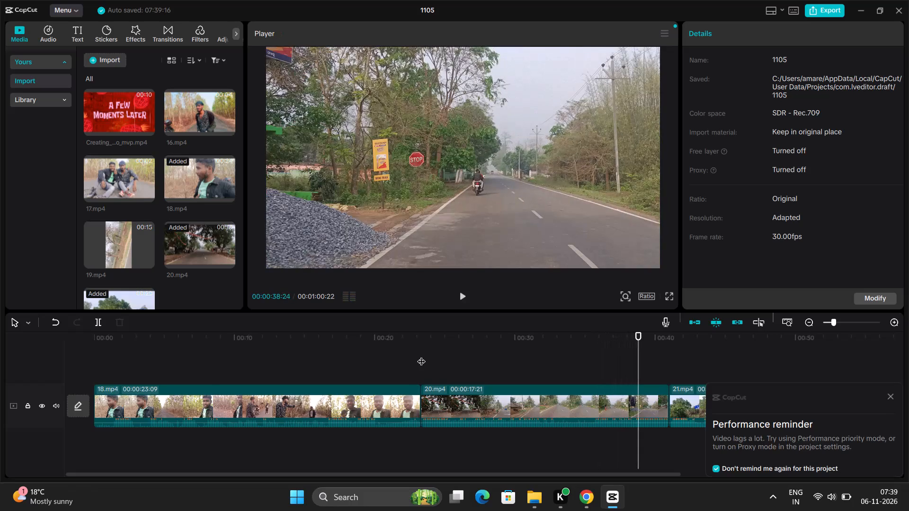
key("space")
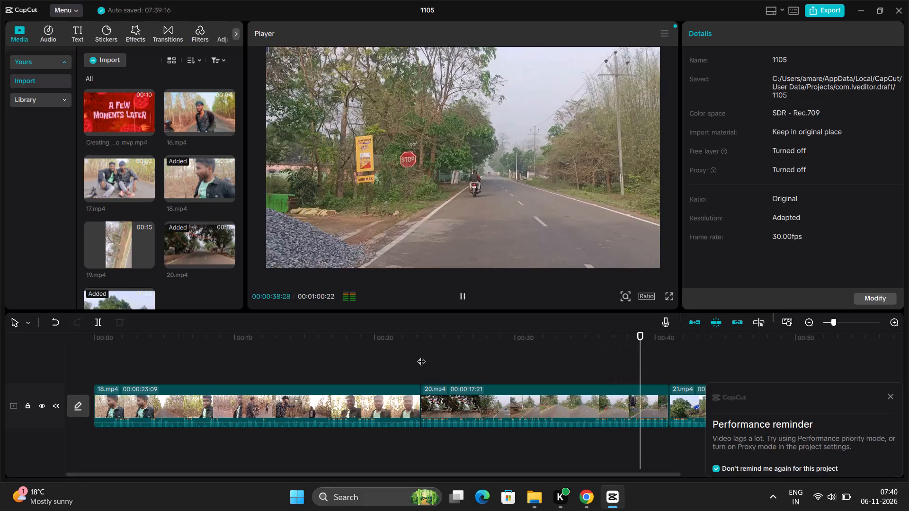
key("space")
key("space")
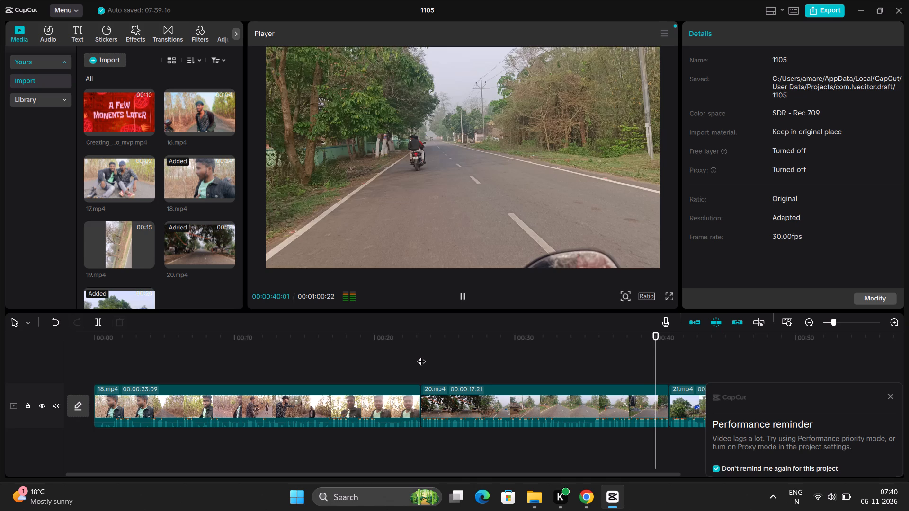
key("space")
key("space")
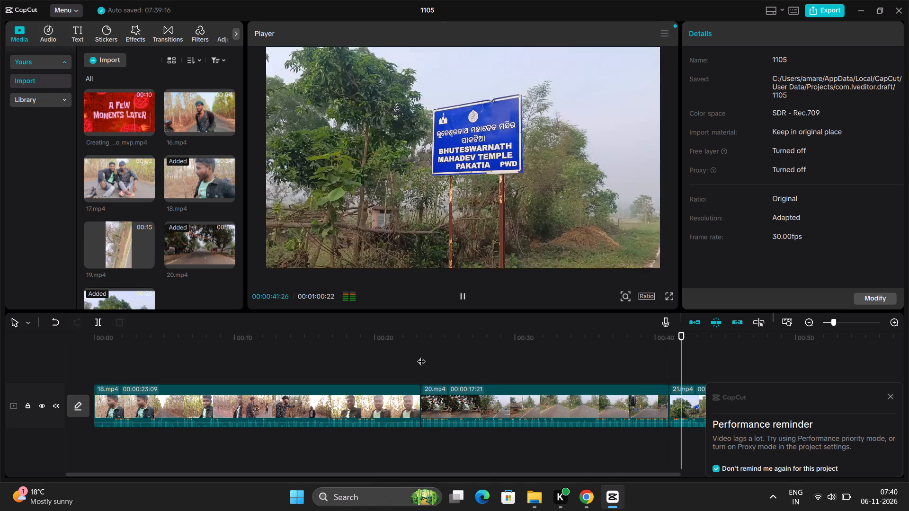
Review the footage of 21.mp4, dismissing the performance reminder and fitting the whole timeline in view.
key("space")
key("space")
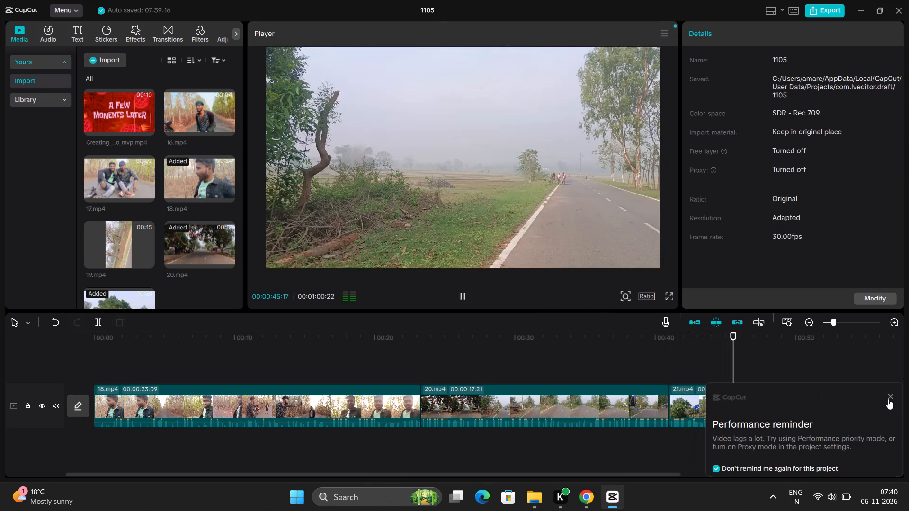
left_click(889, 396)
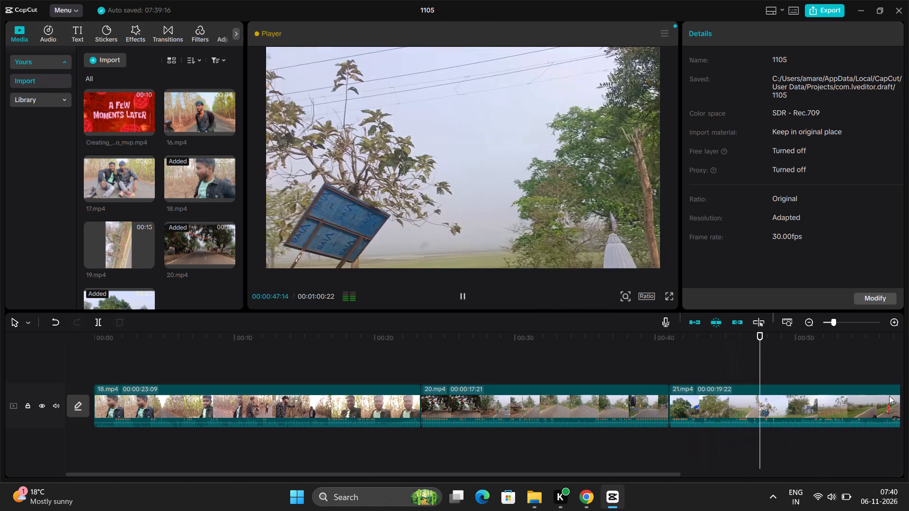
left_click(812, 322)
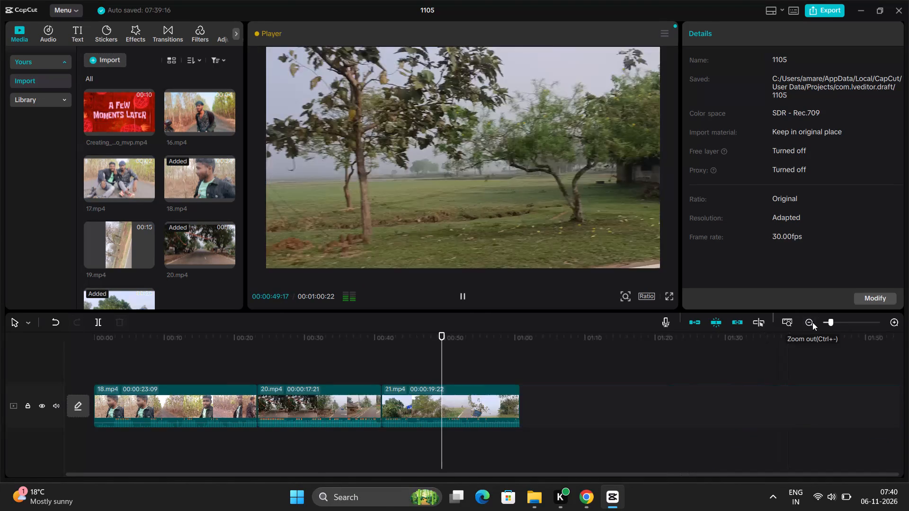
key("space")
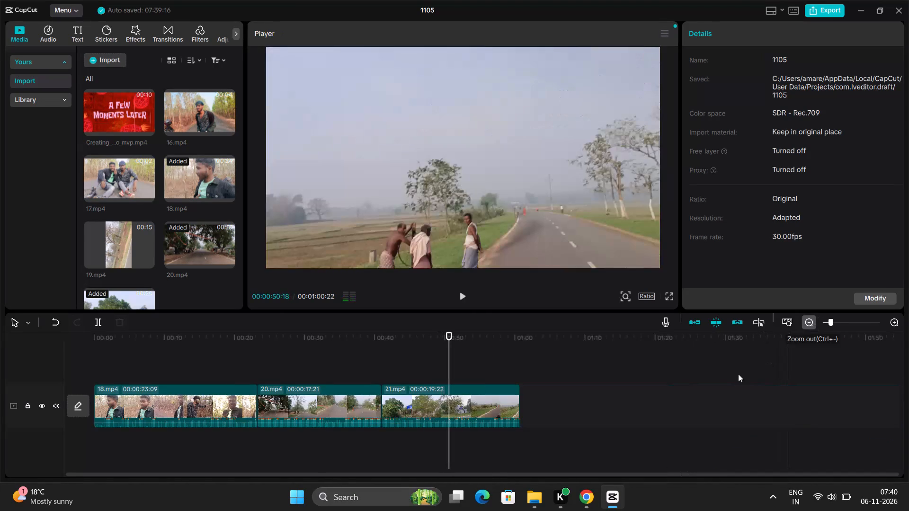
key("space")
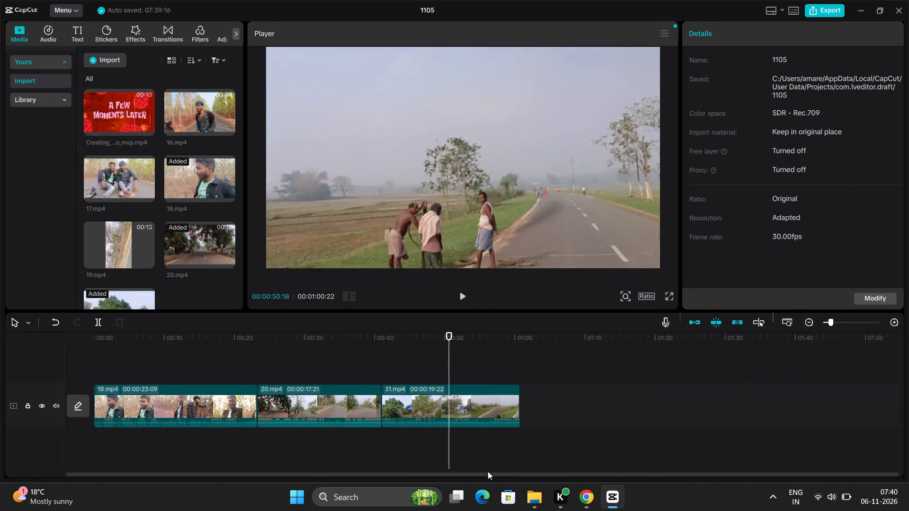
key("space")
key("space")
key("space")
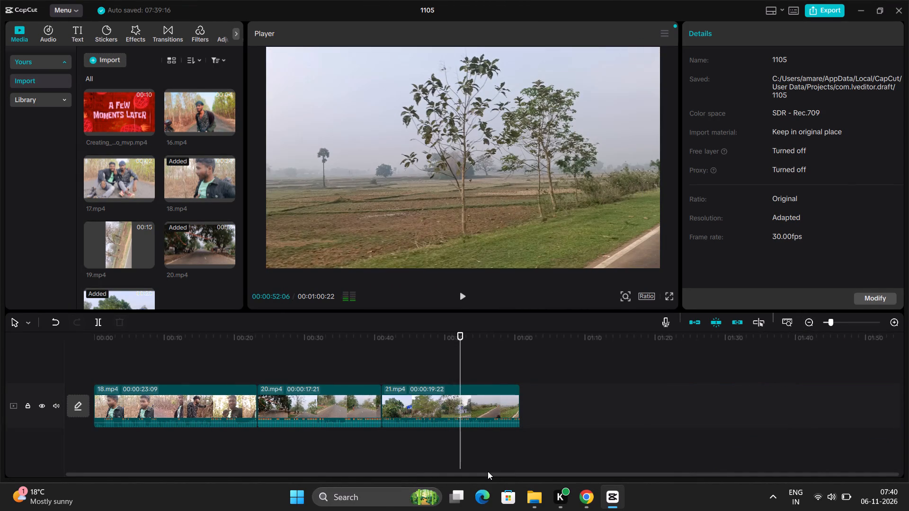
Delete the 20.mp4 and 21.mp4 clips together from the timeline, keeping only 18.mp4.
left_click_drag(478, 452, 352, 426)
left_click_drag(352, 426, 318, 407)
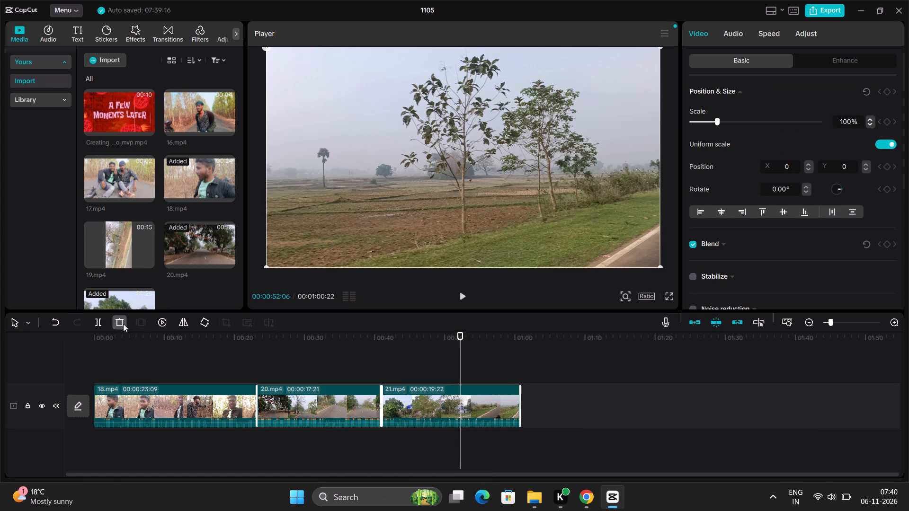
left_click(123, 323)
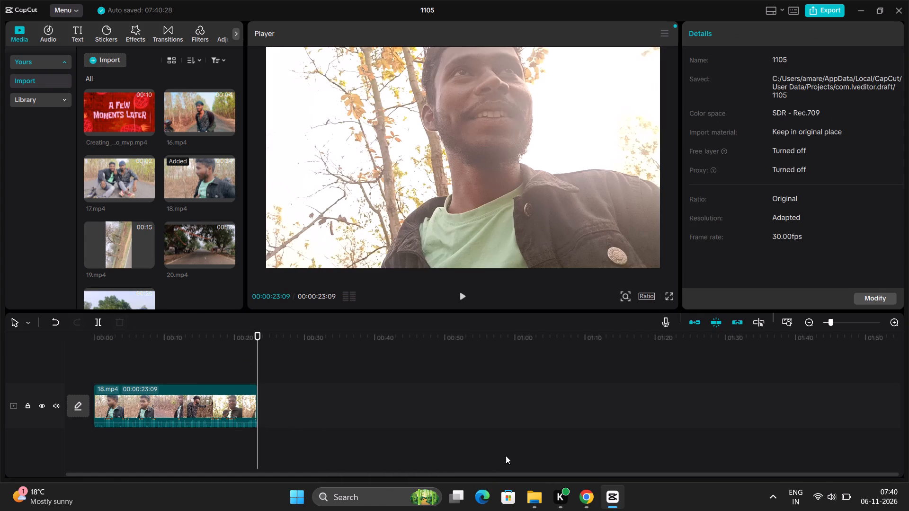
Bring videos 22 to 28 from the Devkund Waterfall folder into the CapCut timeline, on a track above and starting where 18.mp4 ends.
left_click(534, 497)
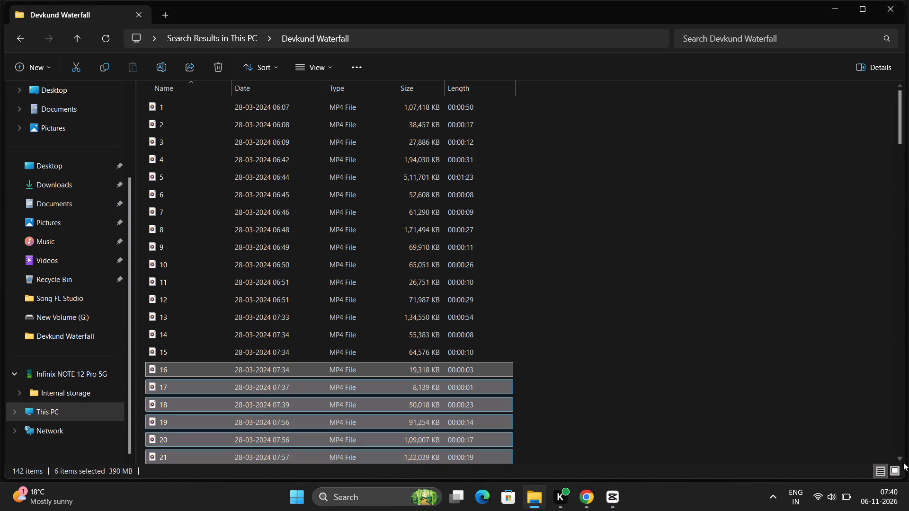
left_click(900, 458)
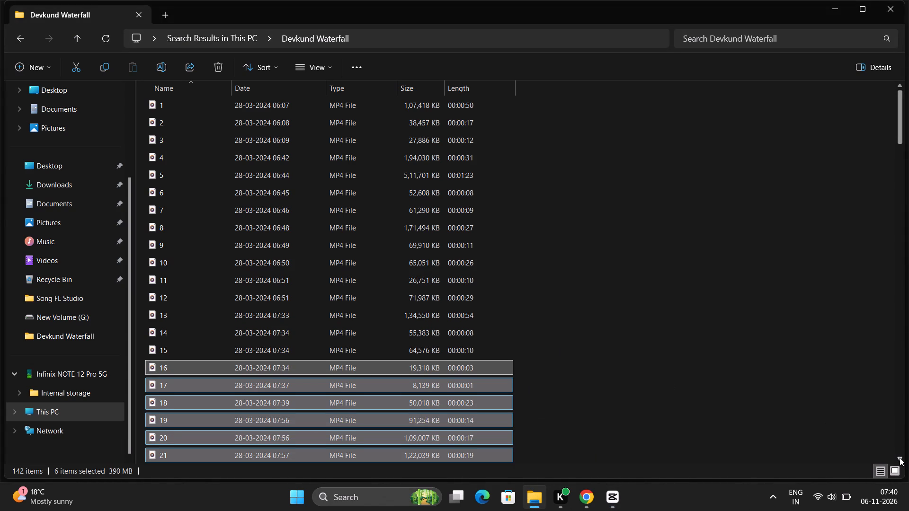
left_click(900, 458)
left_click(900, 458)
left_click(900, 458)
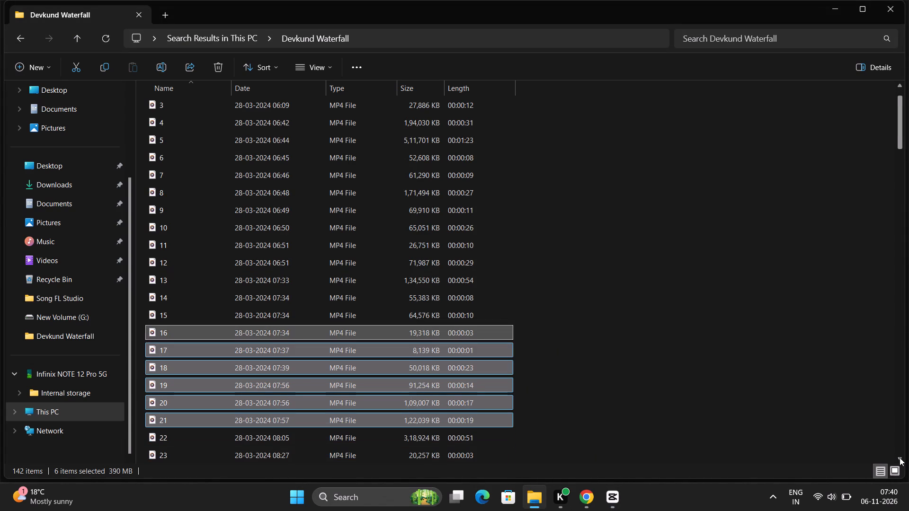
left_click(900, 458)
left_click(900, 458)
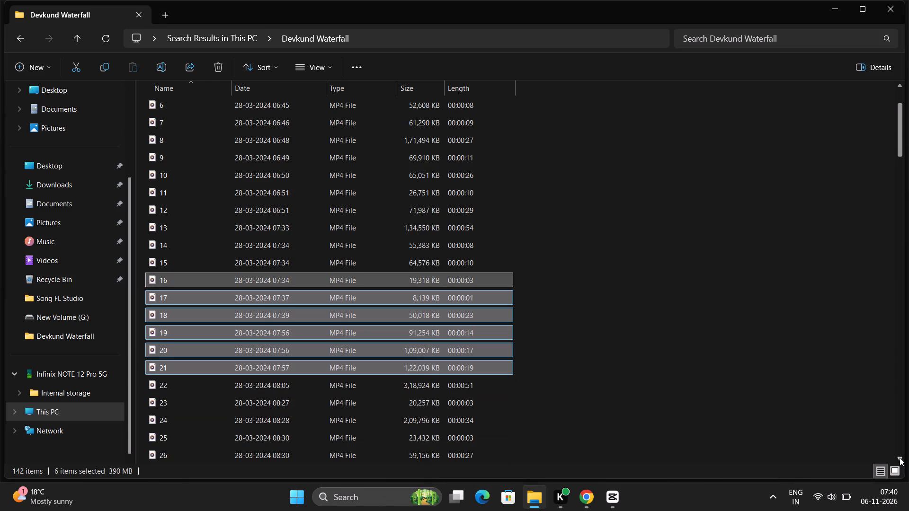
left_click(900, 458)
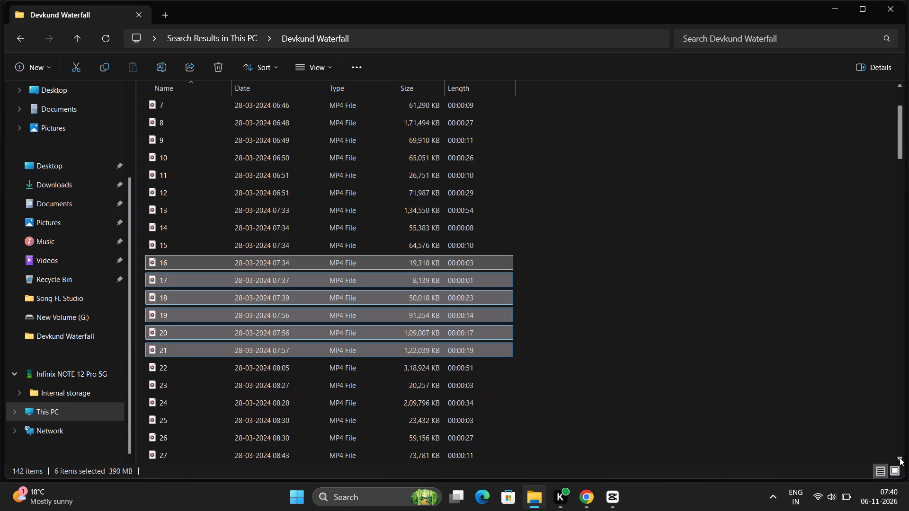
left_click(900, 458)
left_click(790, 426)
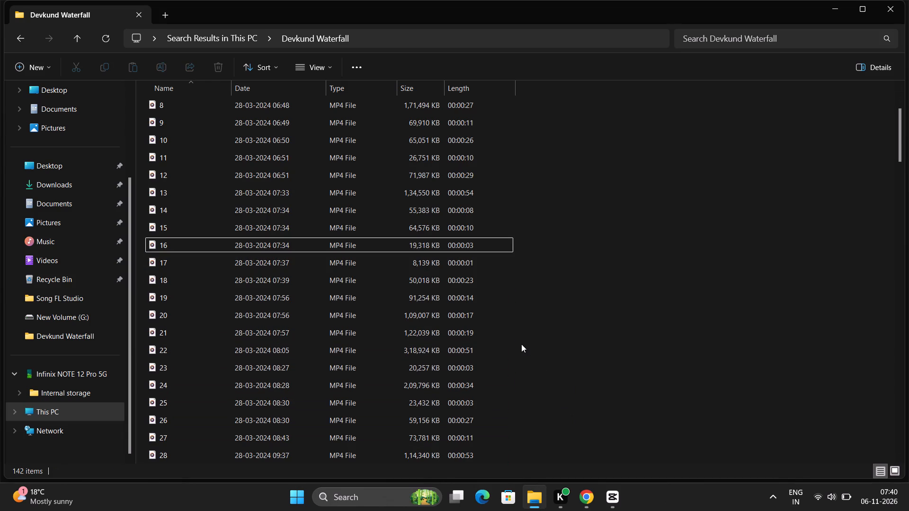
left_click_drag(521, 344, 508, 407)
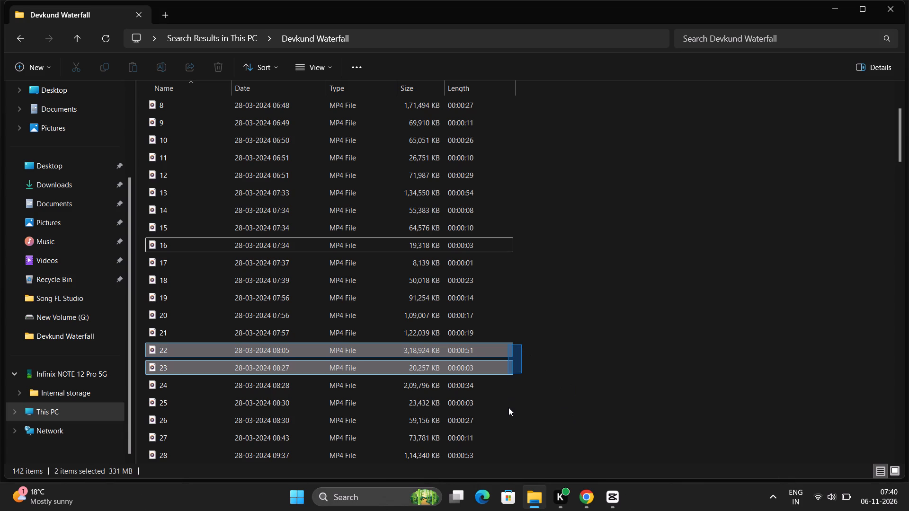
left_click_drag(508, 407, 506, 440)
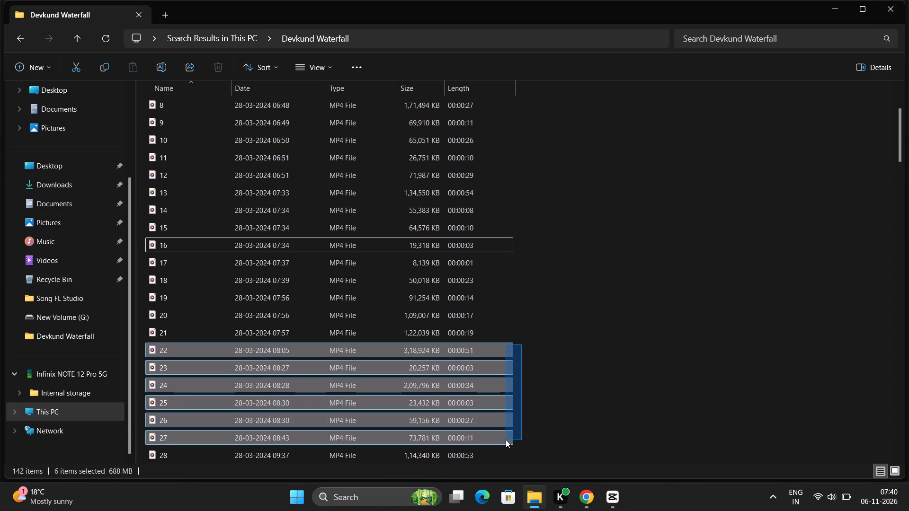
left_click_drag(506, 440, 504, 454)
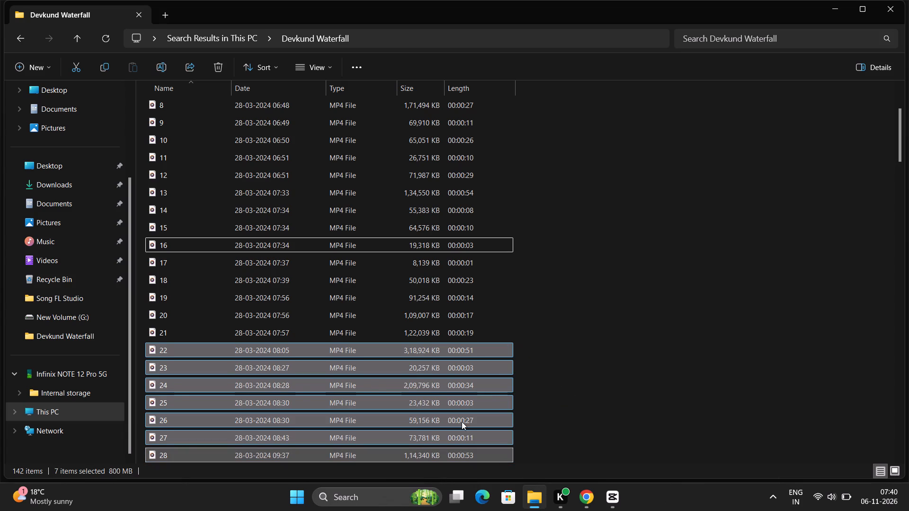
left_click_drag(417, 370, 477, 422)
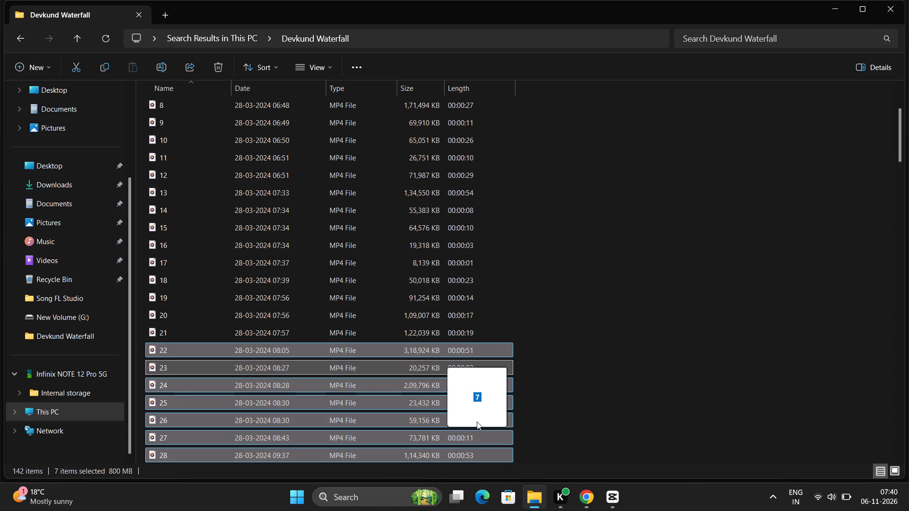
left_click_drag(477, 422, 612, 495)
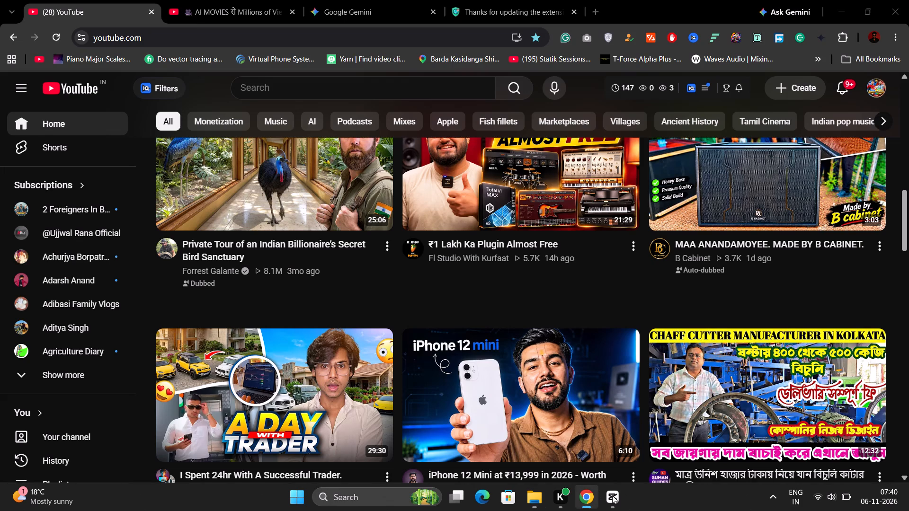
left_click_drag(612, 495, 615, 499)
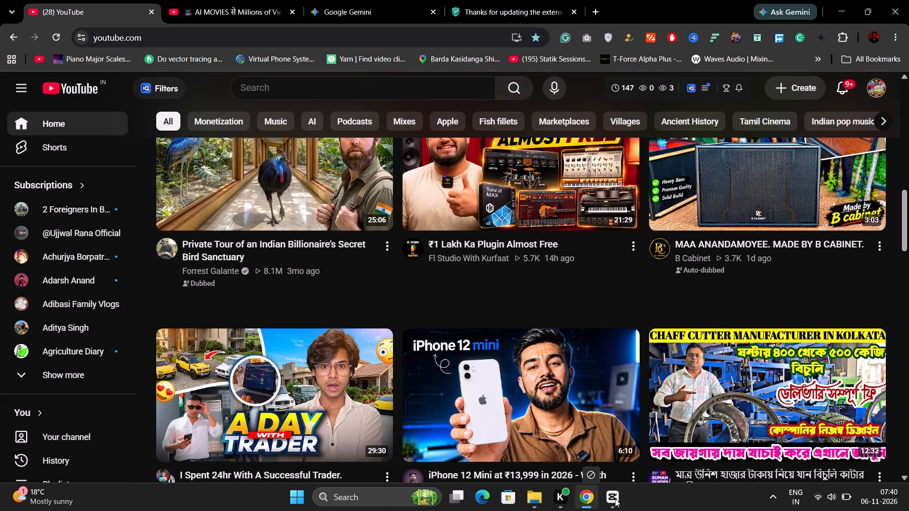
left_click_drag(615, 499, 452, 379)
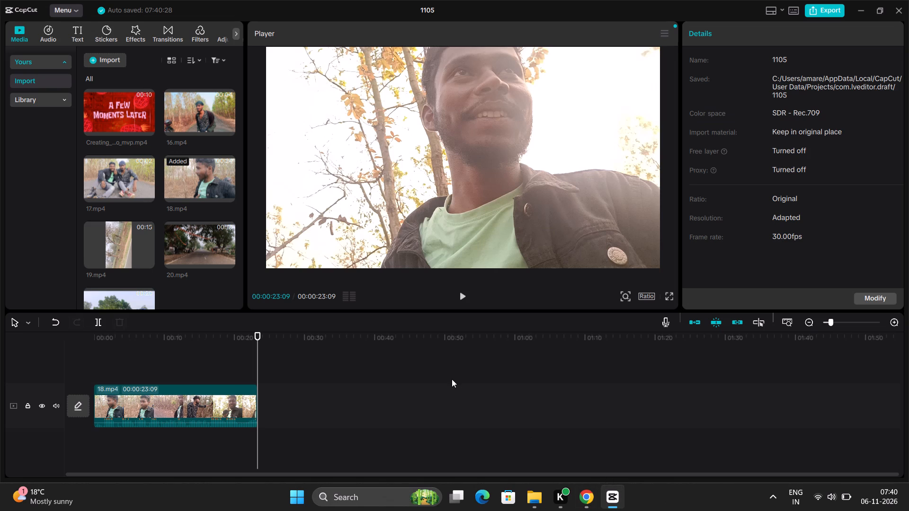
left_click_drag(452, 379, 396, 410)
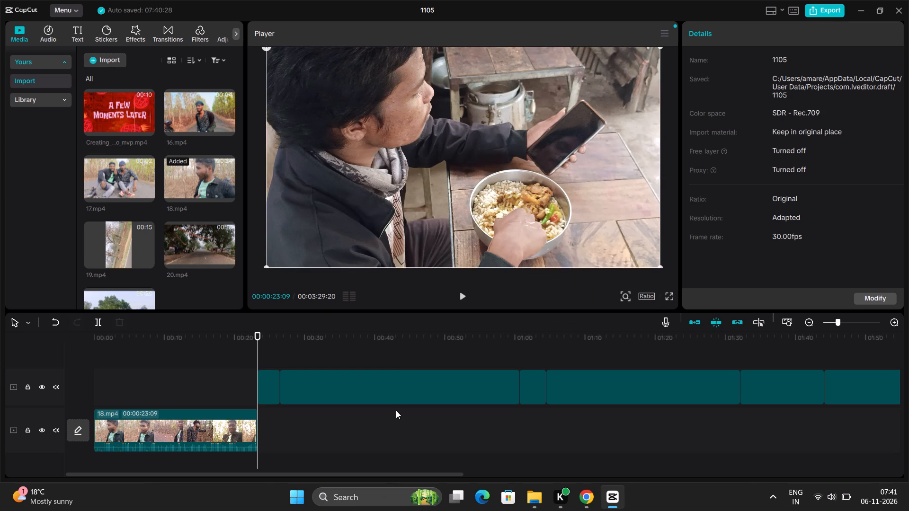
Play the opening seconds of 18.mp4 from the start of the timeline and pause to review the footage.
key("space")
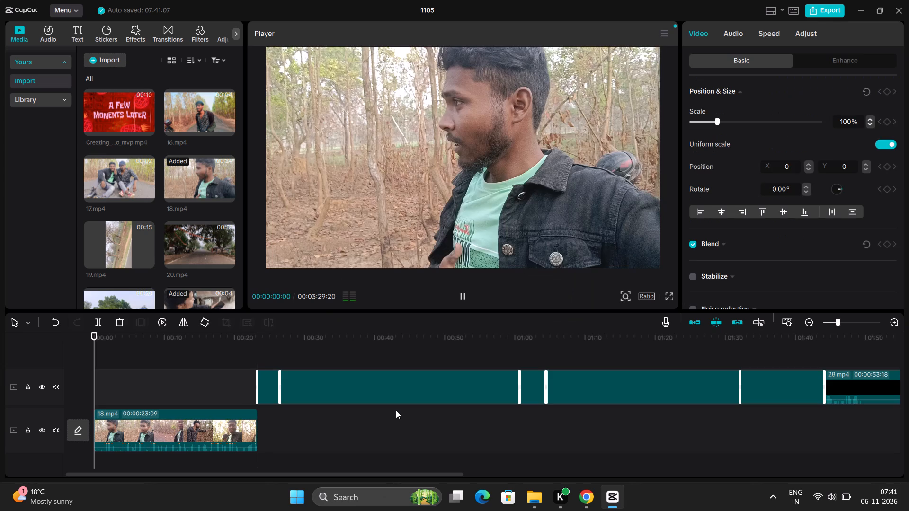
key("space")
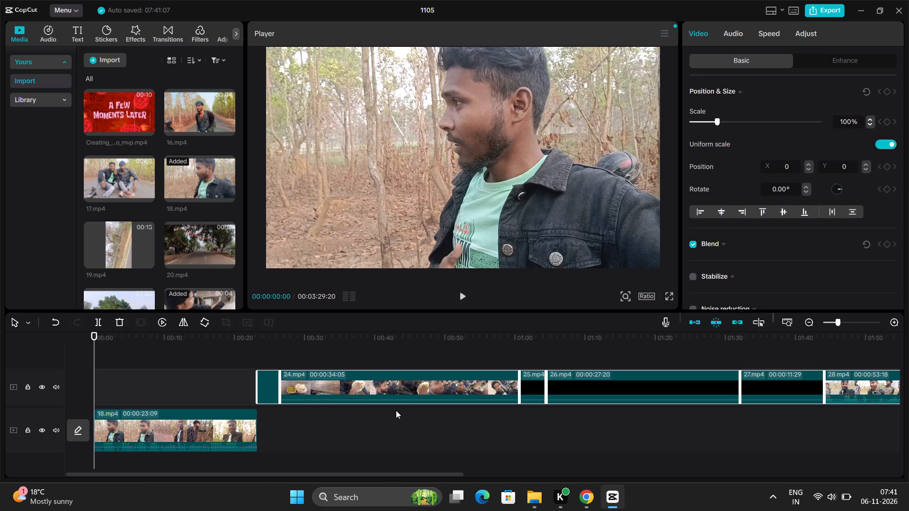
key("space")
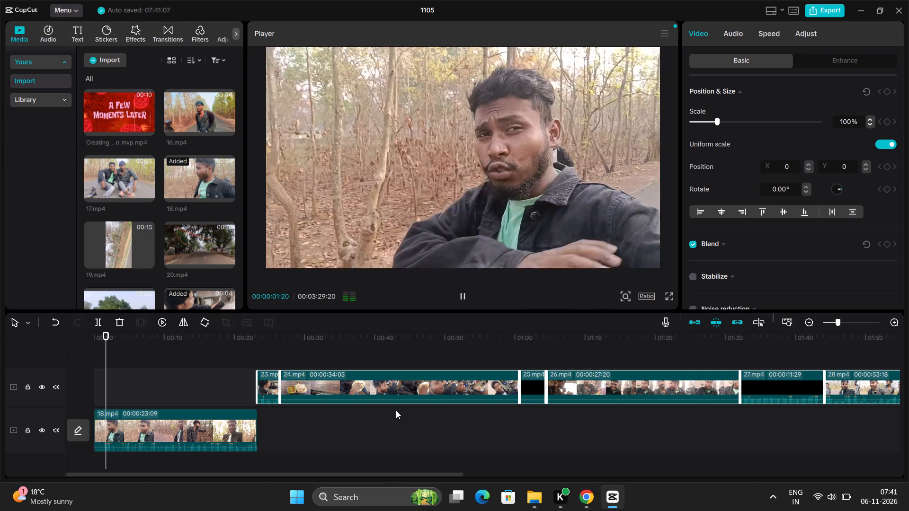
key("space")
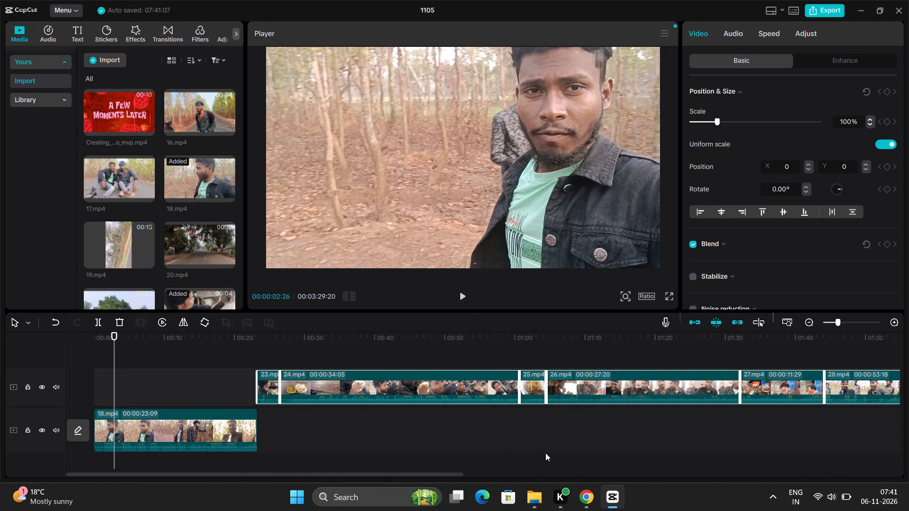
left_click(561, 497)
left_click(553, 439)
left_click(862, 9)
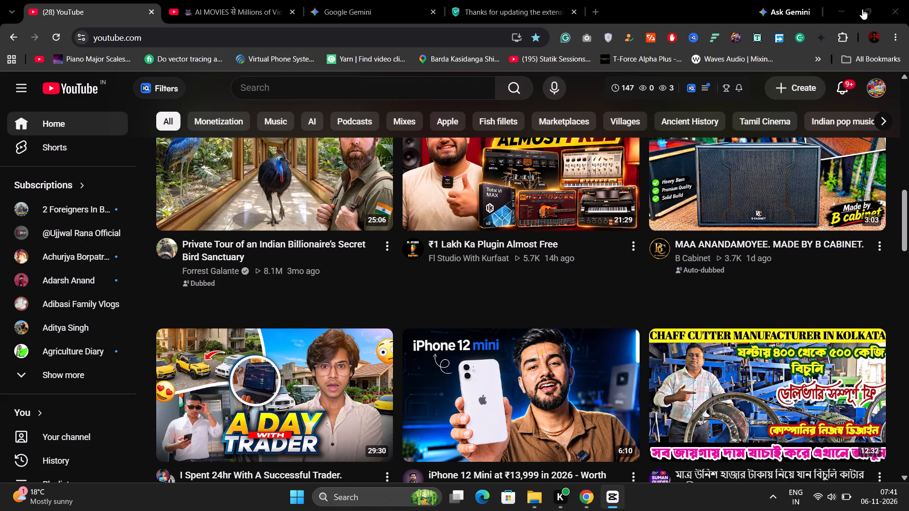
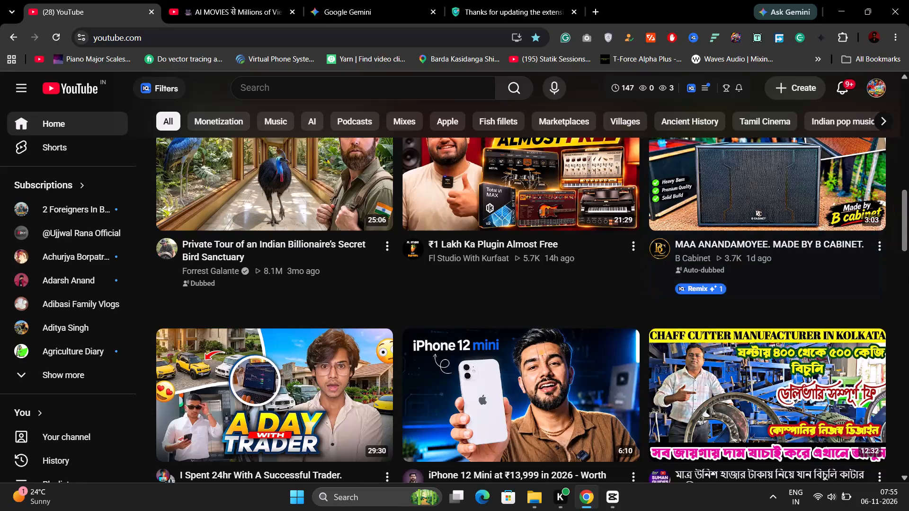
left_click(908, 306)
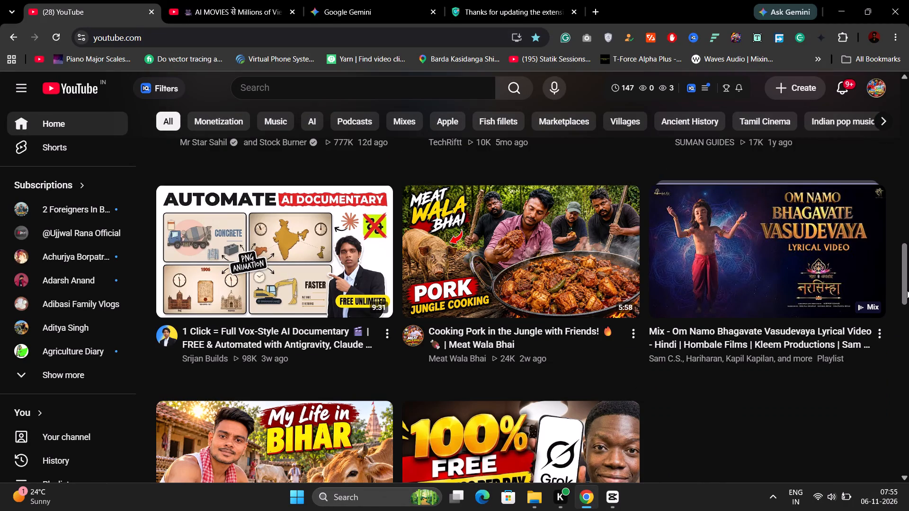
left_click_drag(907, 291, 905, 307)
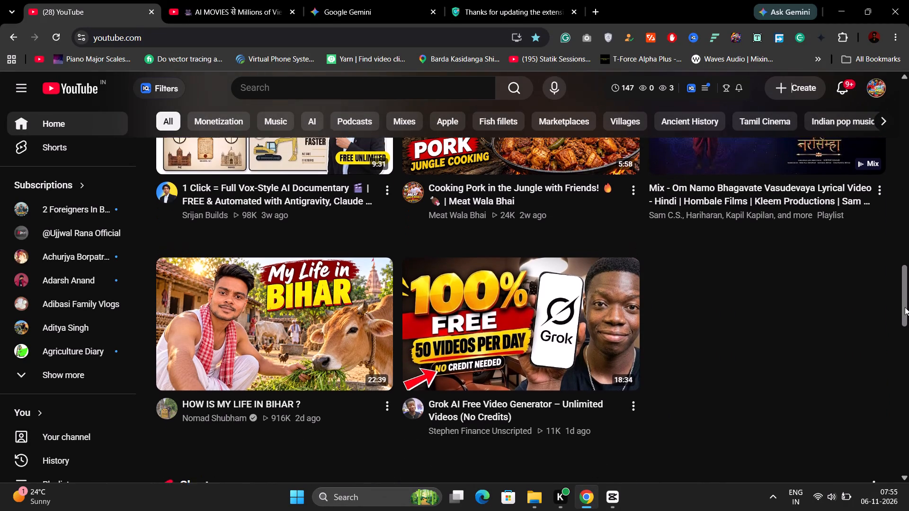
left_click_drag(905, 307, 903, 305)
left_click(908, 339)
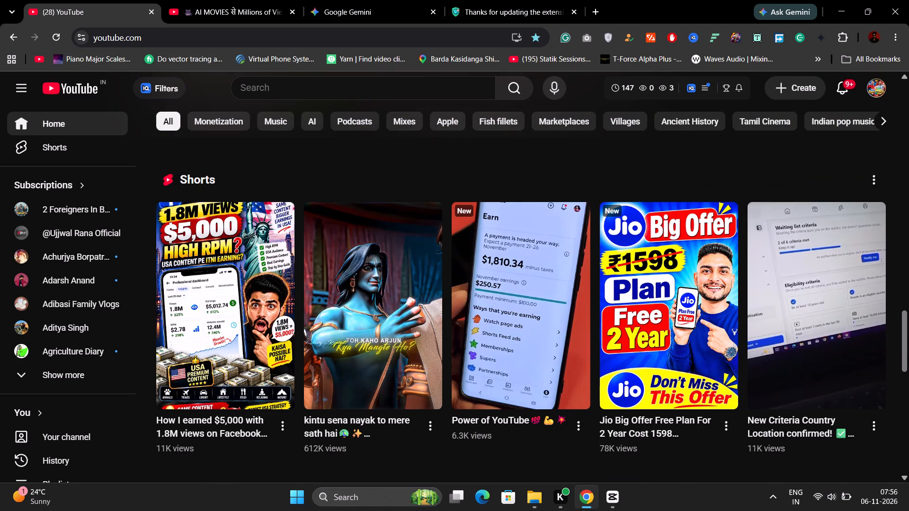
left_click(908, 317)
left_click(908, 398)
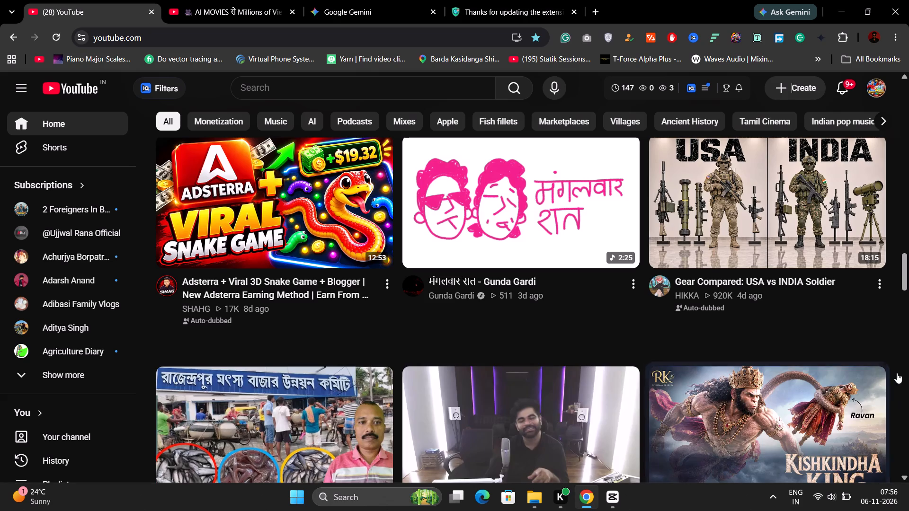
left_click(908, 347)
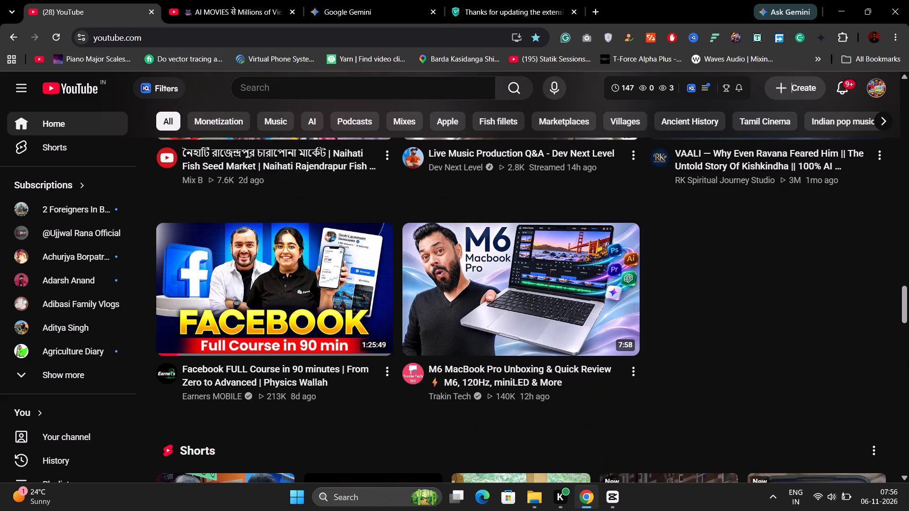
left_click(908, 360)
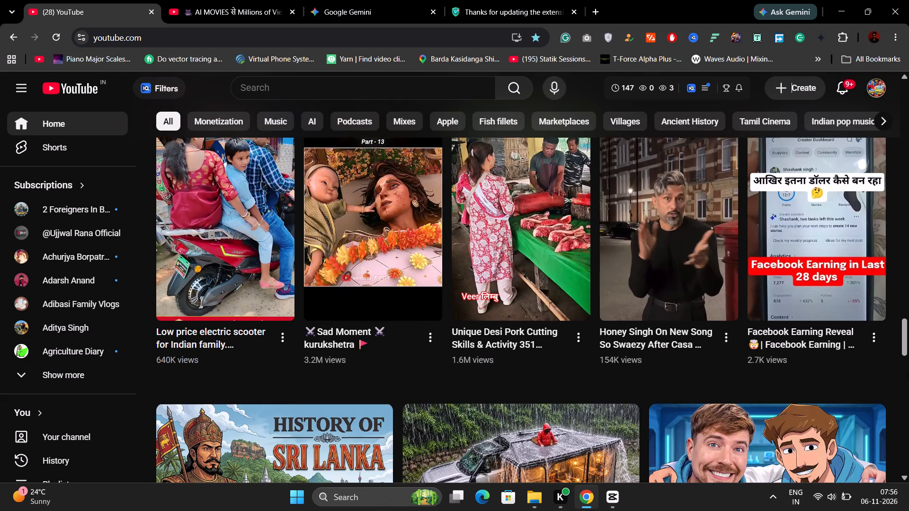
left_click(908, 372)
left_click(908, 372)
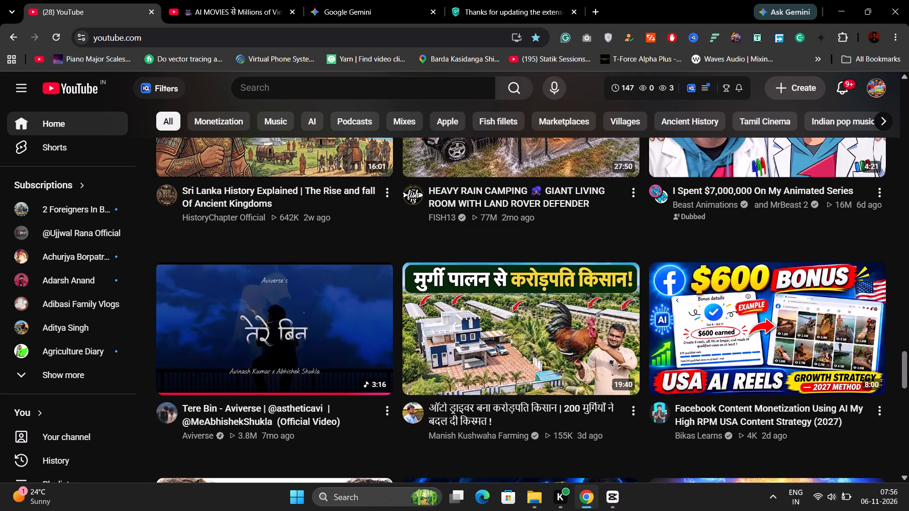
Switch to CapCut and review the footage from 18.mp4 through 26.mp4 to the start of 27.mp4, skipping ahead between clips.
left_click(600, 502)
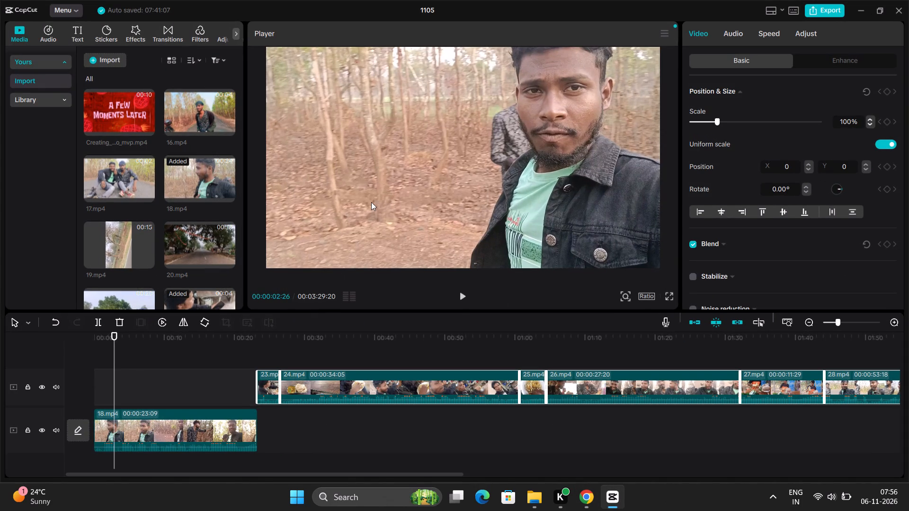
key("space")
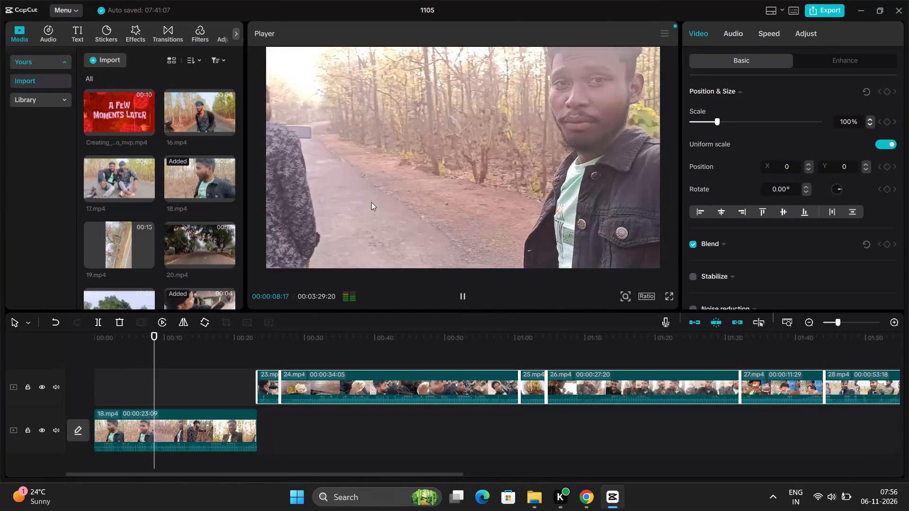
key("space")
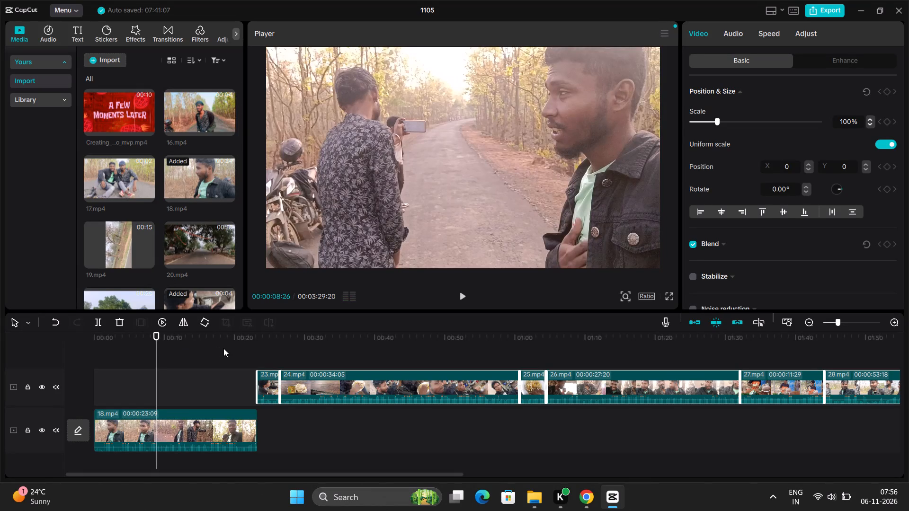
left_click(223, 348)
key("space")
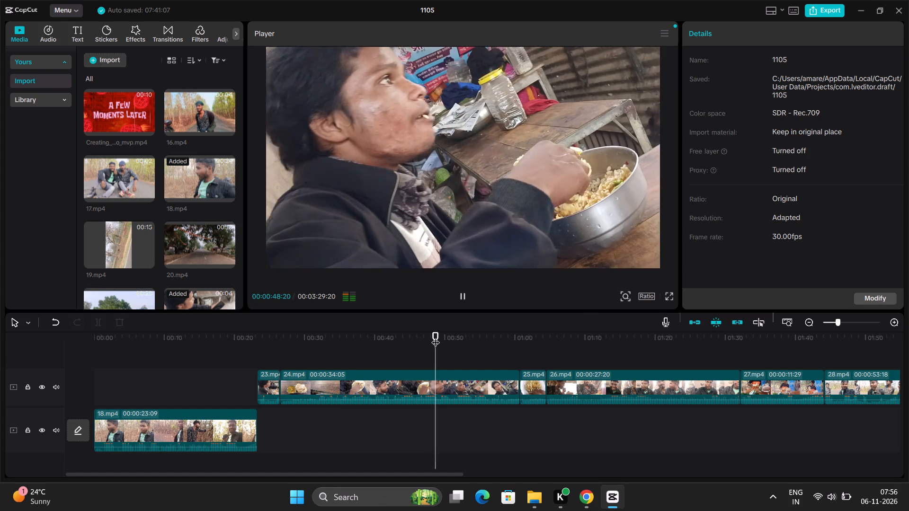
left_click_drag(435, 335, 533, 335)
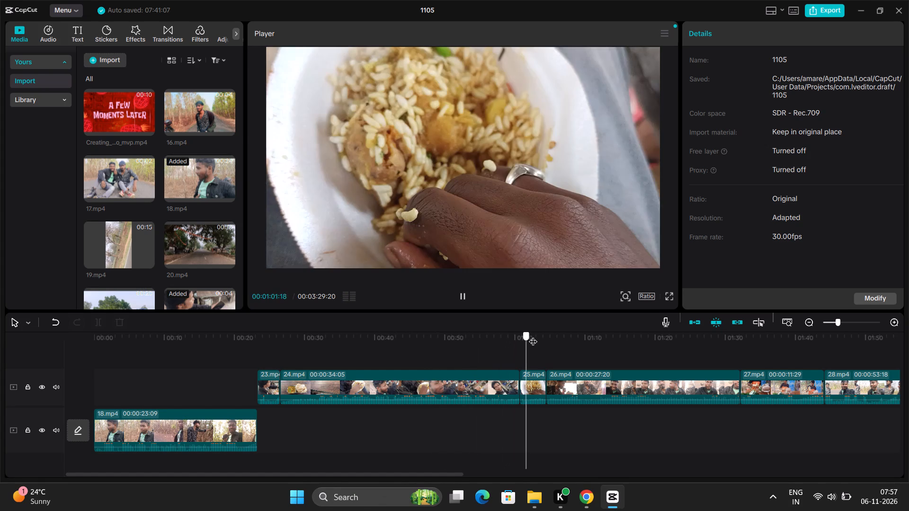
left_click_drag(533, 335, 609, 338)
key("space")
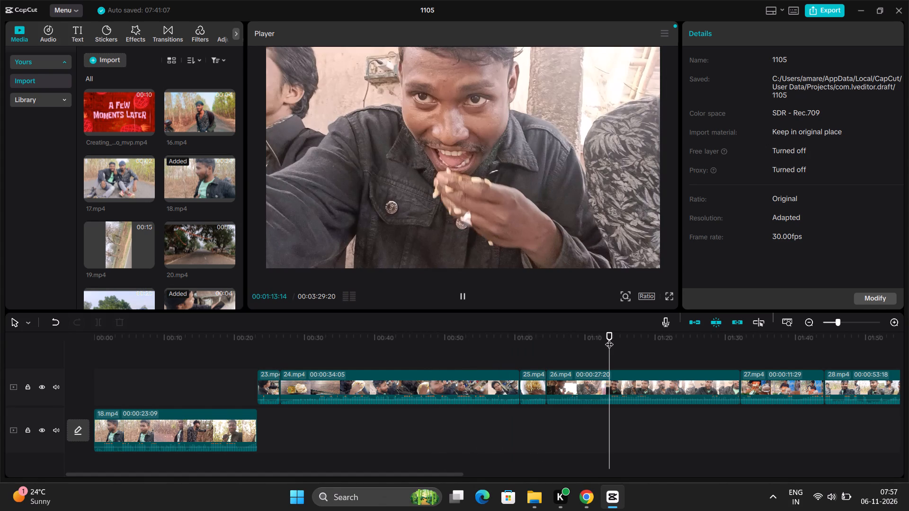
key("space")
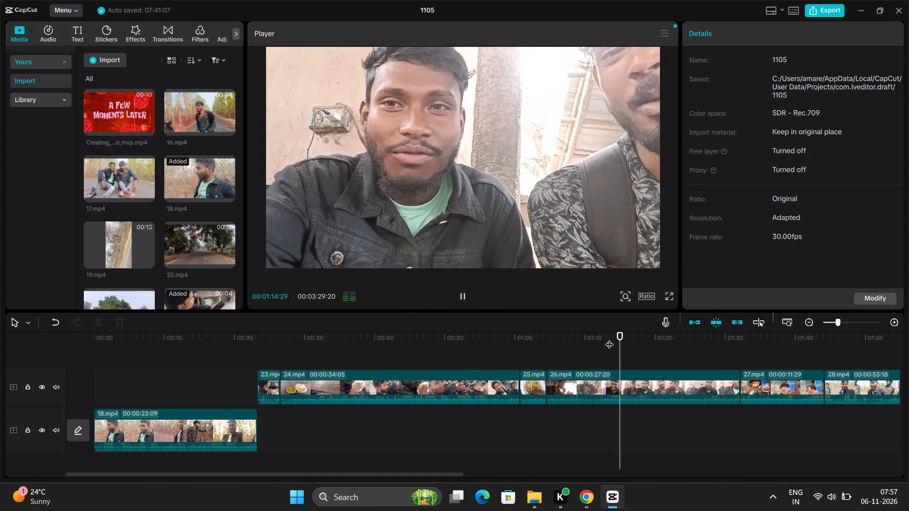
left_click_drag(609, 338, 747, 343)
key("space")
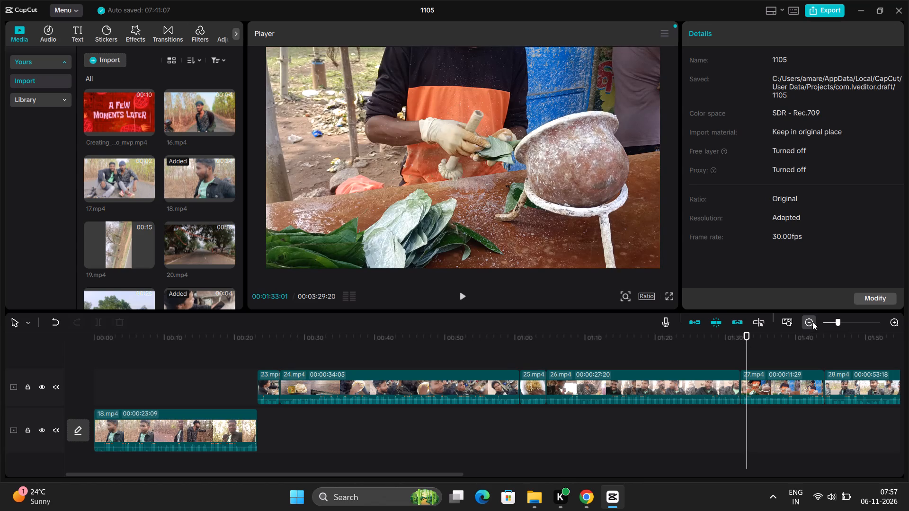
Fit all clips in view and skim 28.mp4 up to the start of 22.mp4, then replay the end of 26.mp4.
left_click(812, 322)
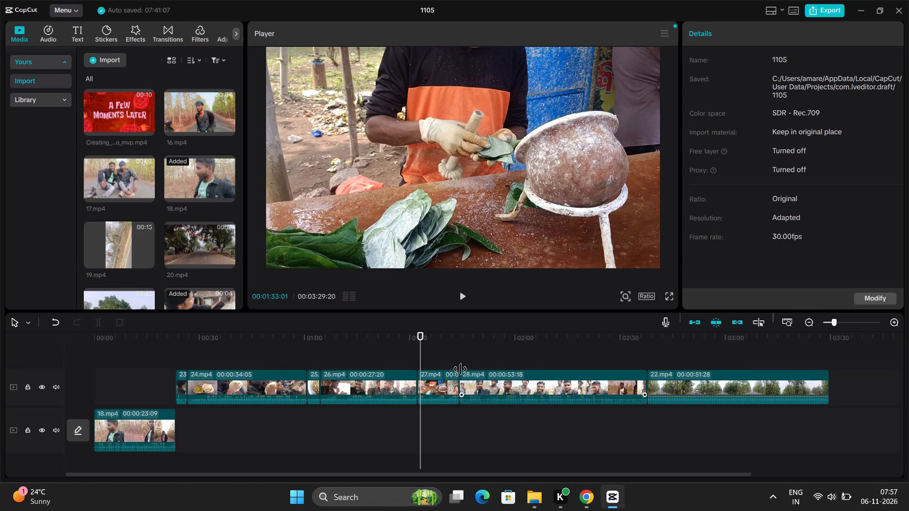
left_click_drag(422, 345, 605, 332)
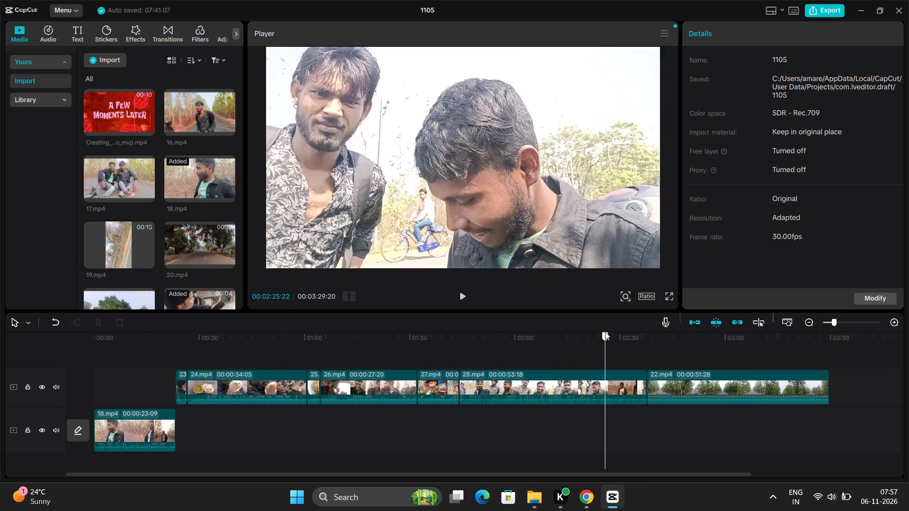
left_click_drag(605, 332, 654, 331)
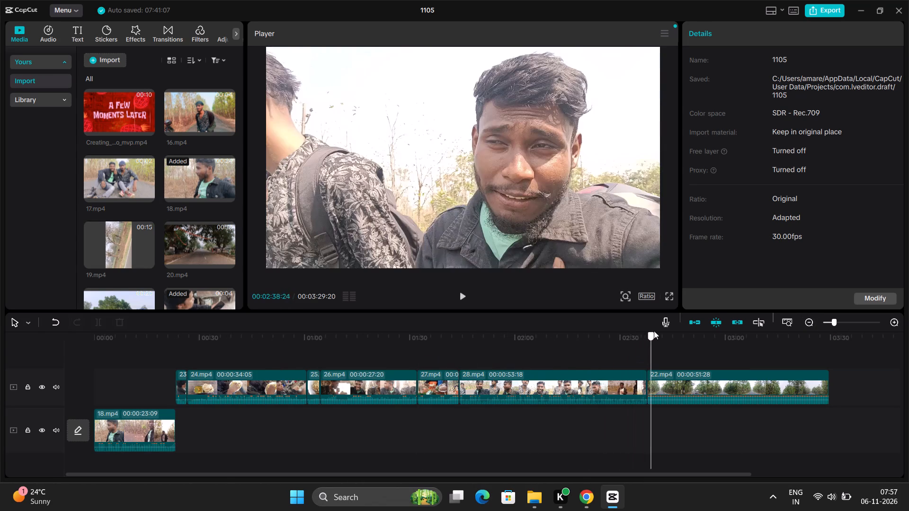
left_click_drag(654, 331, 463, 360)
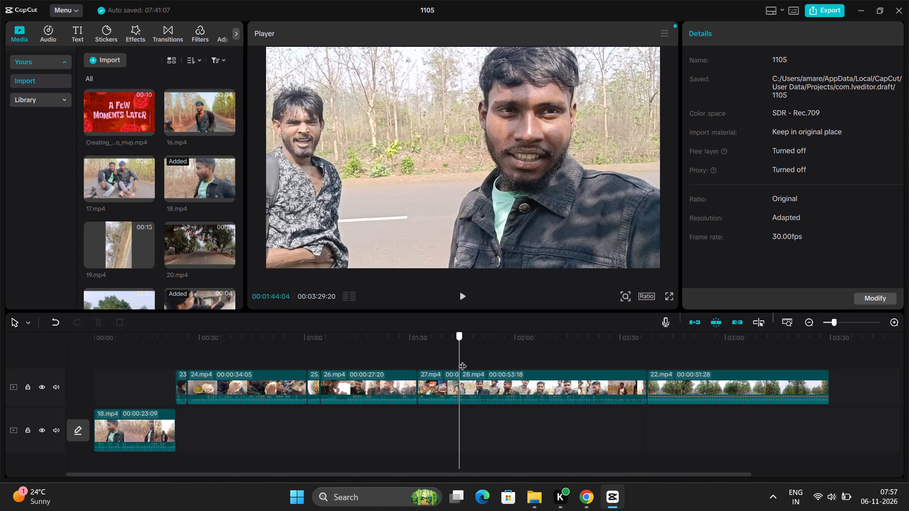
left_click_drag(463, 360, 408, 361)
key("space")
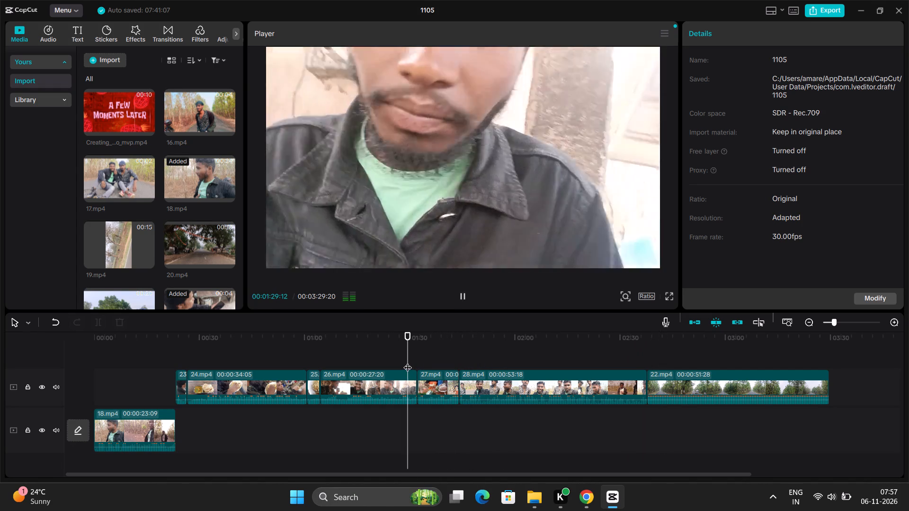
key("space")
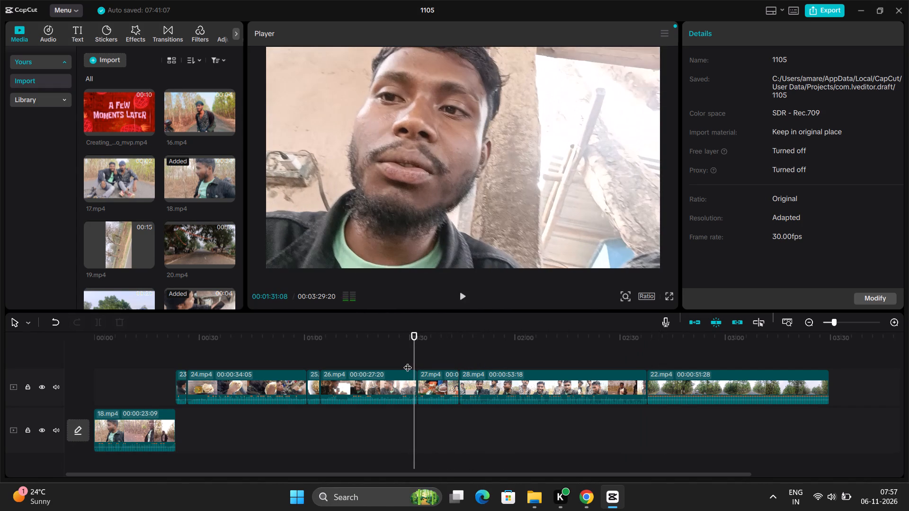
Move 22.mp4 from the end of the upper track to the main track, directly after 18.mp4.
left_click(749, 385)
left_click_drag(749, 385, 590, 391)
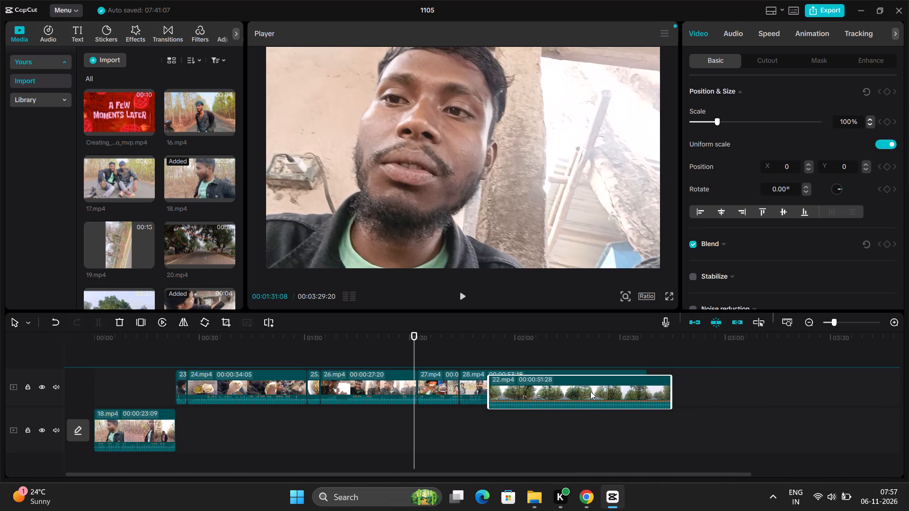
left_click_drag(590, 391, 309, 381)
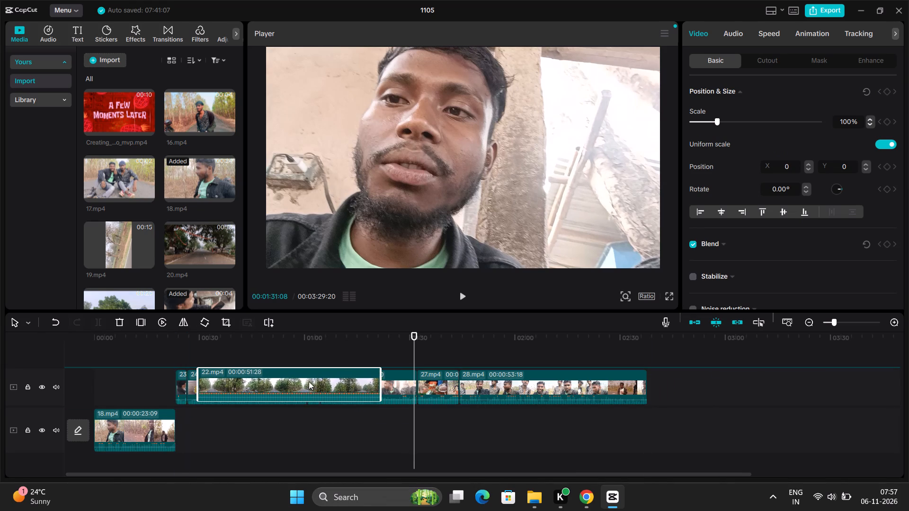
left_click_drag(309, 381, 82, 380)
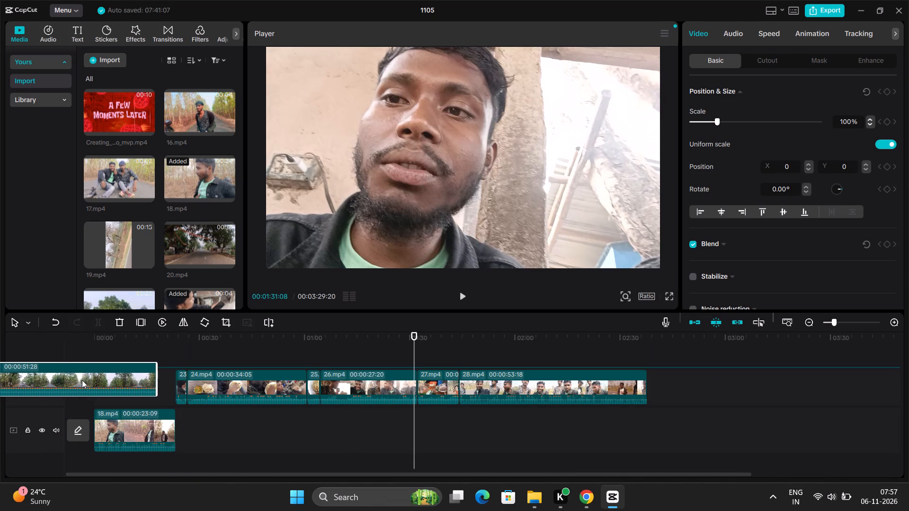
left_click_drag(82, 380, 284, 434)
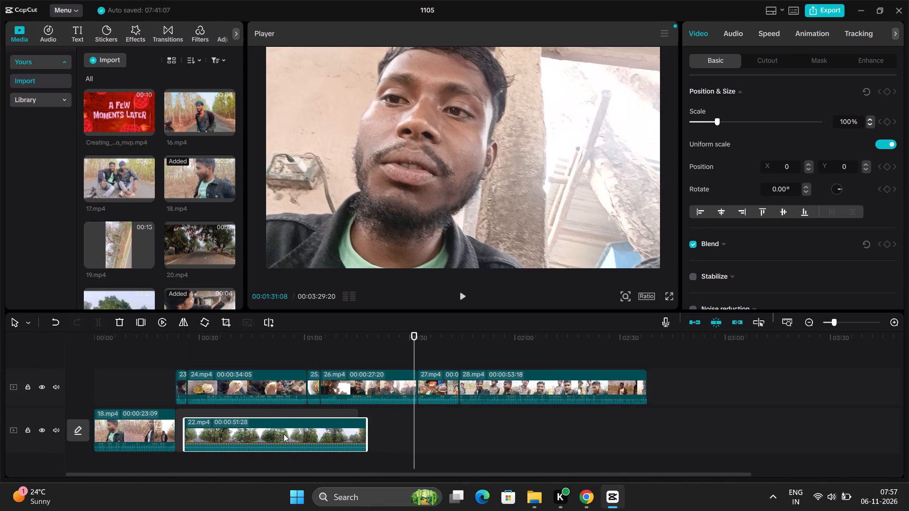
left_click_drag(284, 434, 281, 432)
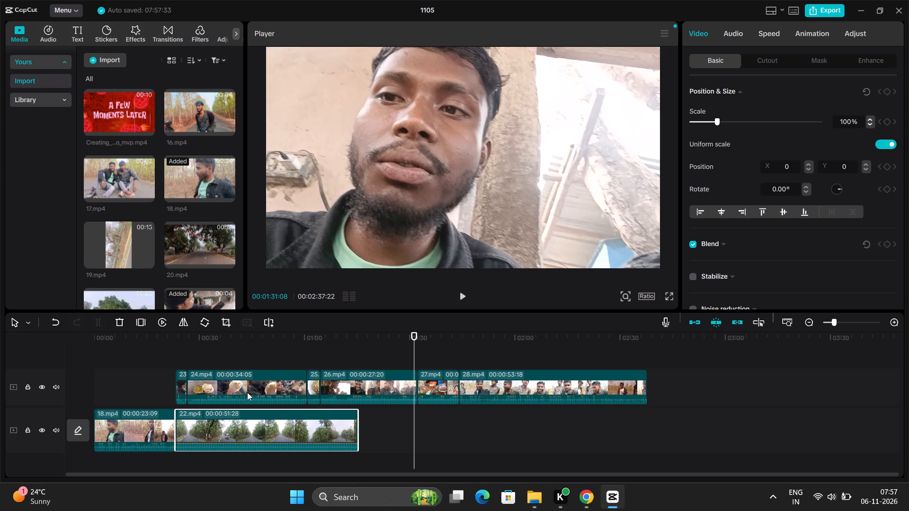
Select clips 23.mp4 to 28.mp4 together and move them to the main track, directly after 22.mp4.
left_click_drag(160, 363, 230, 357)
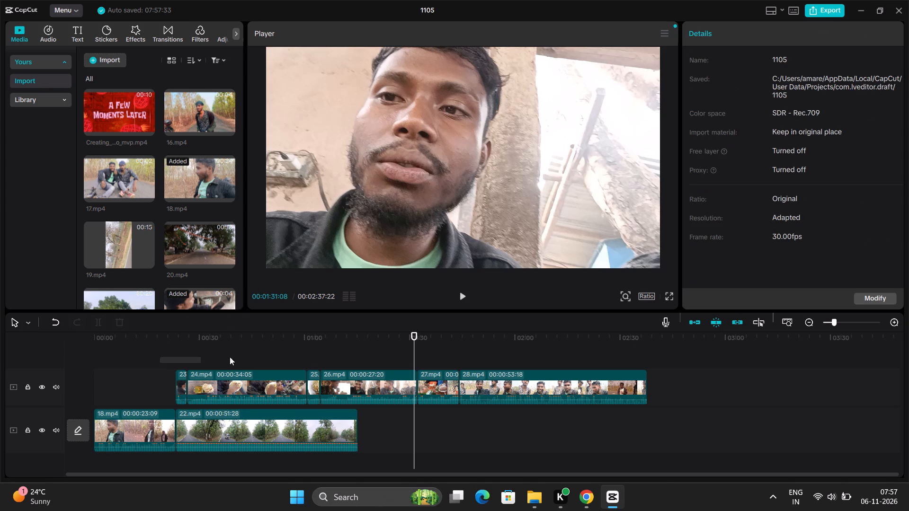
left_click_drag(230, 357, 625, 378)
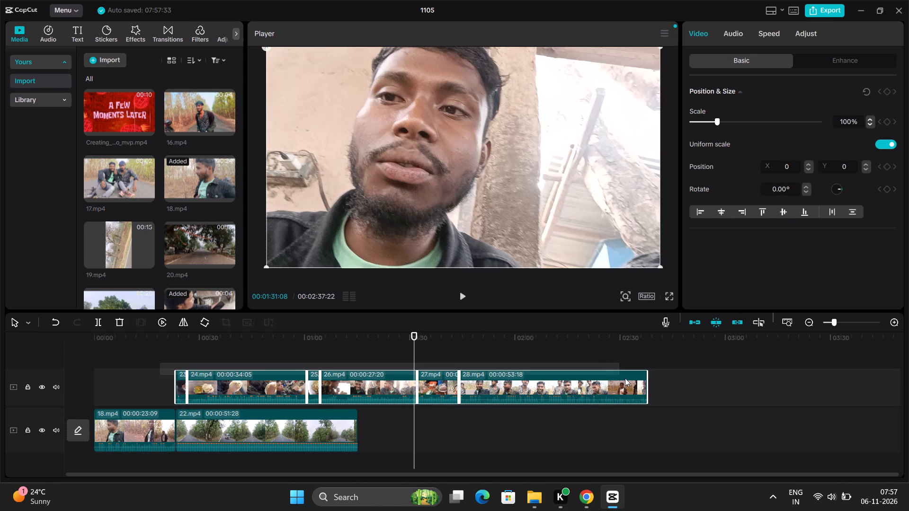
left_click_drag(625, 378, 644, 384)
left_click_drag(258, 388, 440, 375)
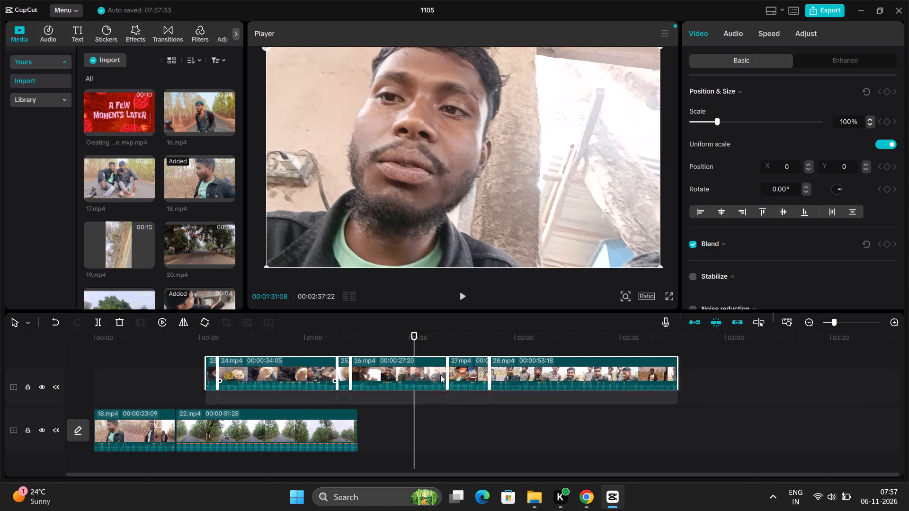
left_click_drag(440, 375, 440, 432)
Play the cut from the last seconds of 18.mp4 into 22.mp4 and pause to review it.
left_click(422, 340)
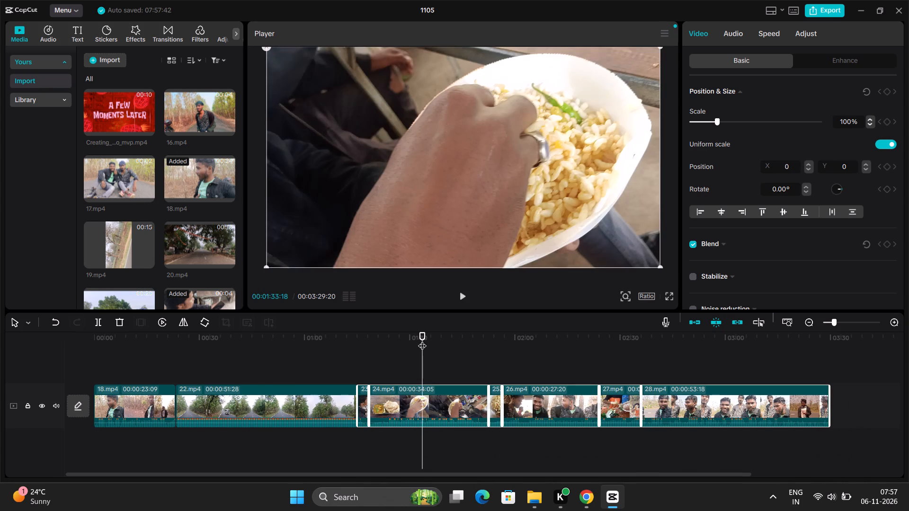
left_click_drag(422, 340, 157, 377)
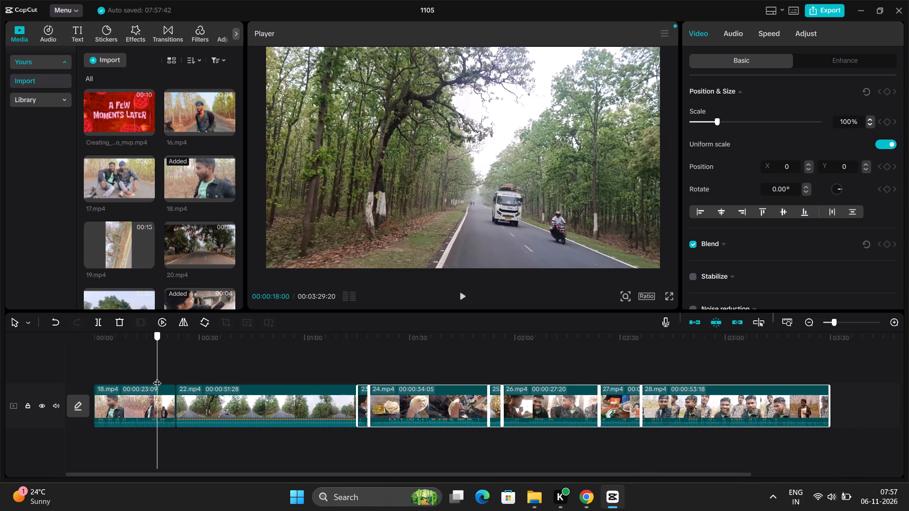
key("space")
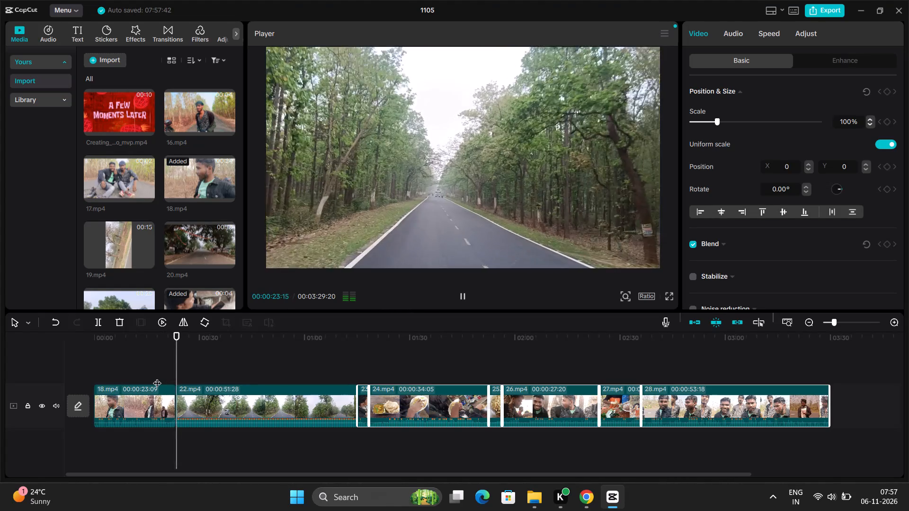
key("space")
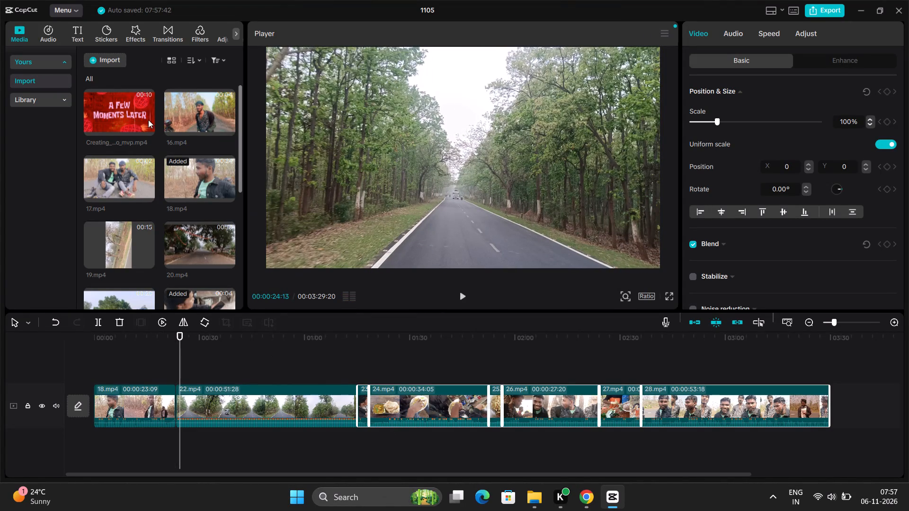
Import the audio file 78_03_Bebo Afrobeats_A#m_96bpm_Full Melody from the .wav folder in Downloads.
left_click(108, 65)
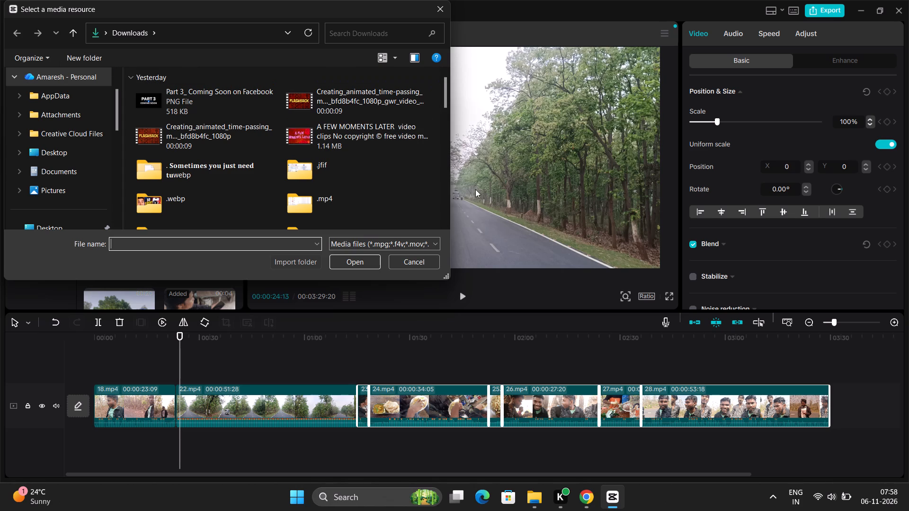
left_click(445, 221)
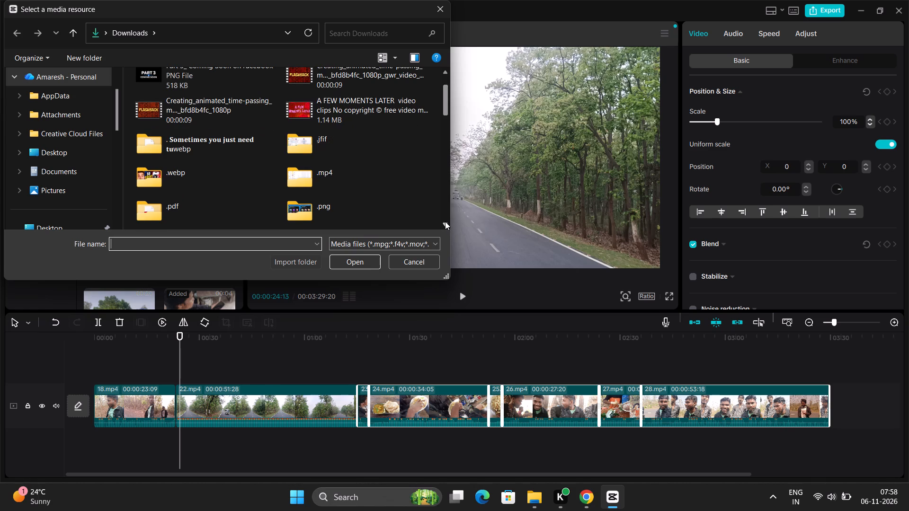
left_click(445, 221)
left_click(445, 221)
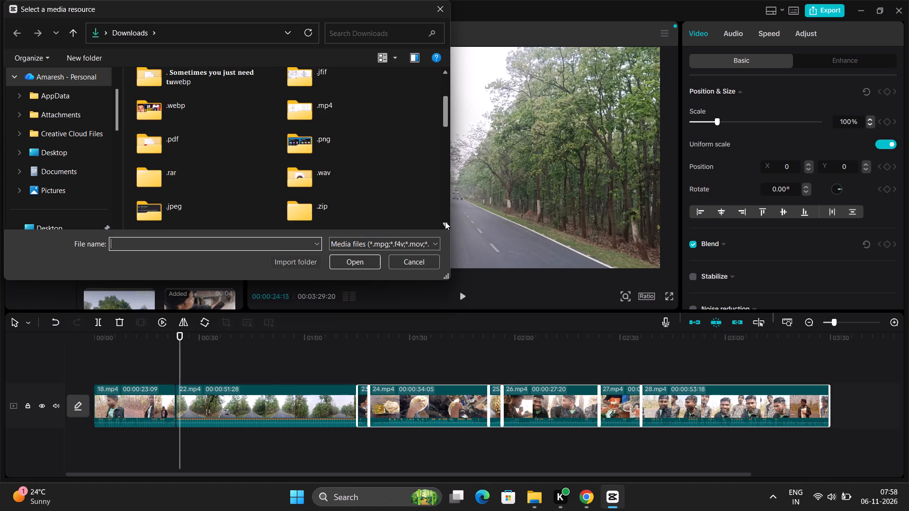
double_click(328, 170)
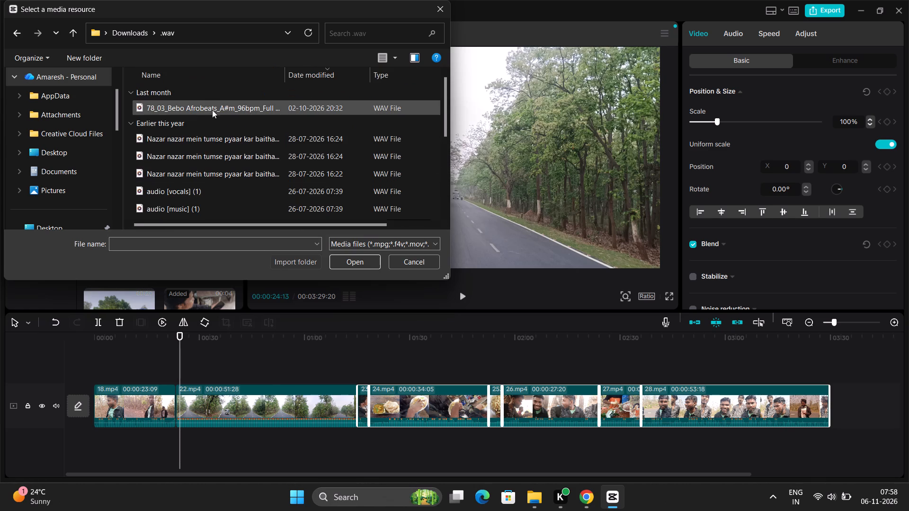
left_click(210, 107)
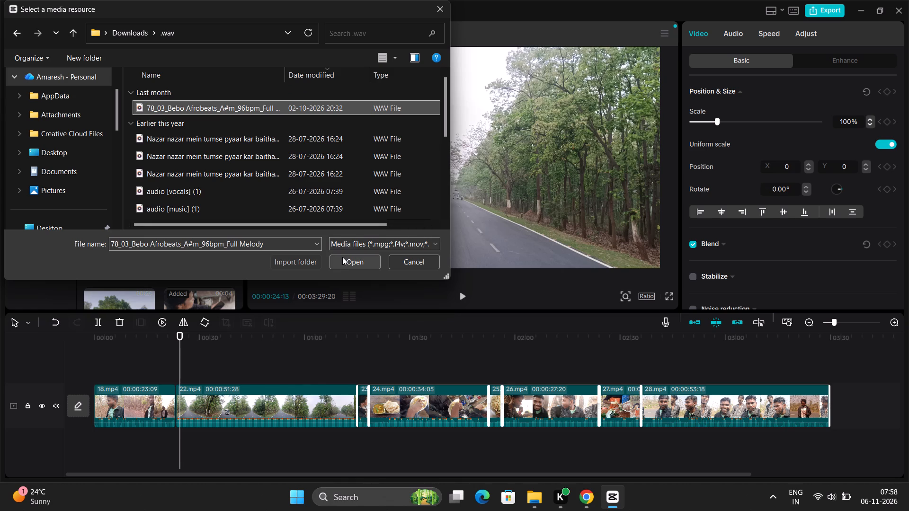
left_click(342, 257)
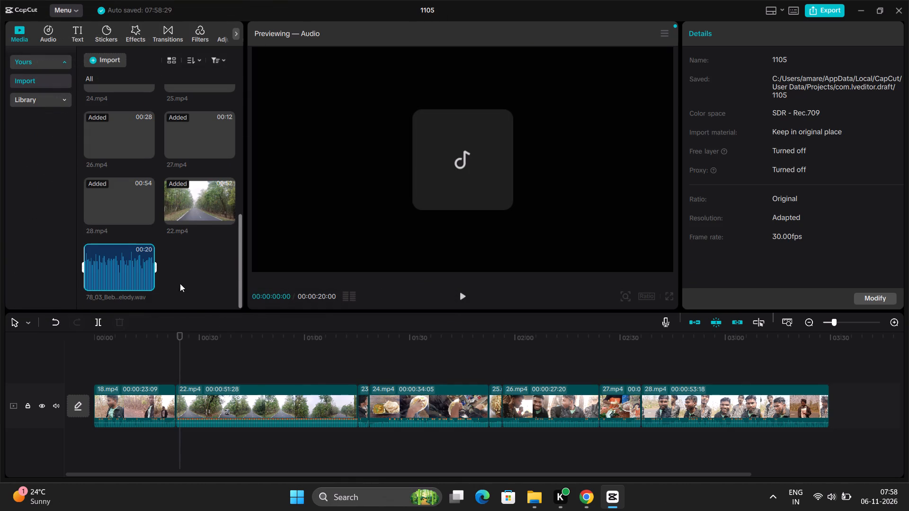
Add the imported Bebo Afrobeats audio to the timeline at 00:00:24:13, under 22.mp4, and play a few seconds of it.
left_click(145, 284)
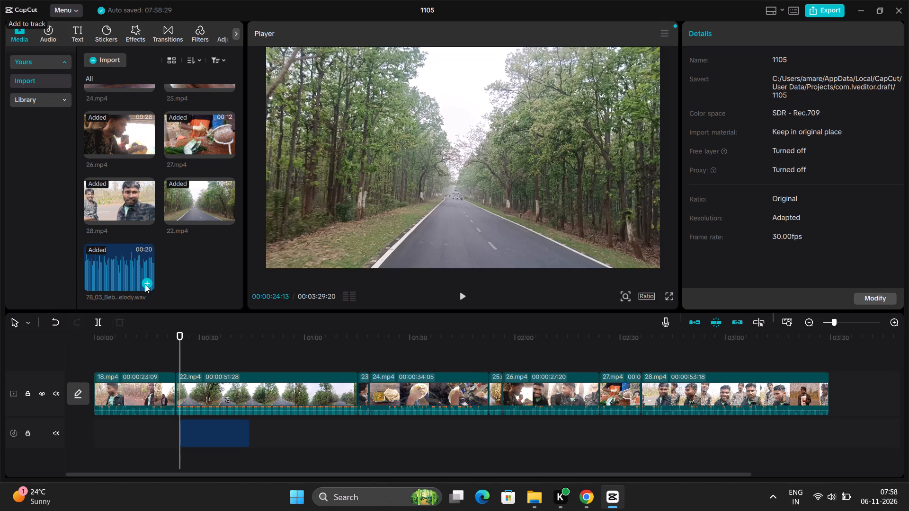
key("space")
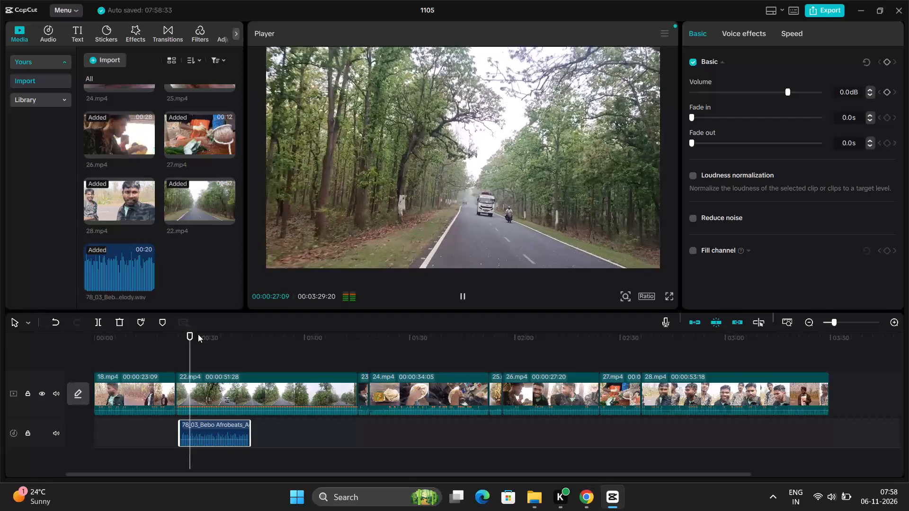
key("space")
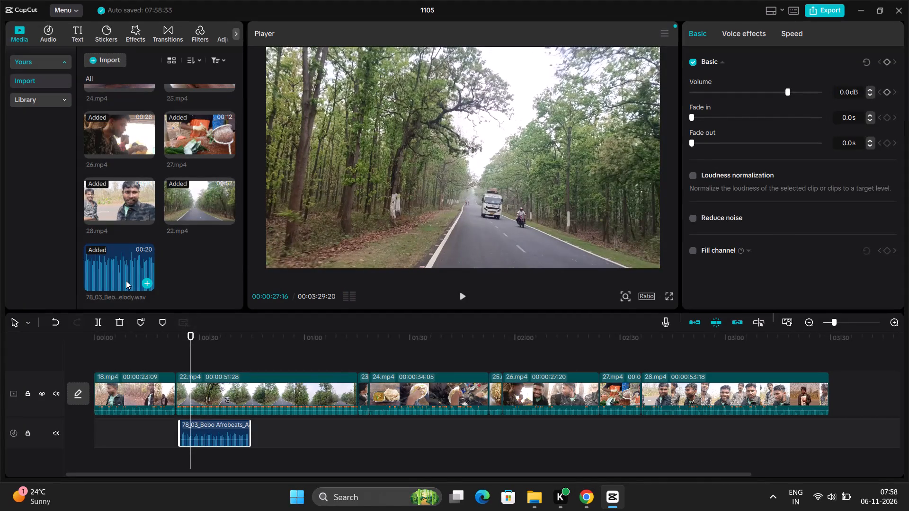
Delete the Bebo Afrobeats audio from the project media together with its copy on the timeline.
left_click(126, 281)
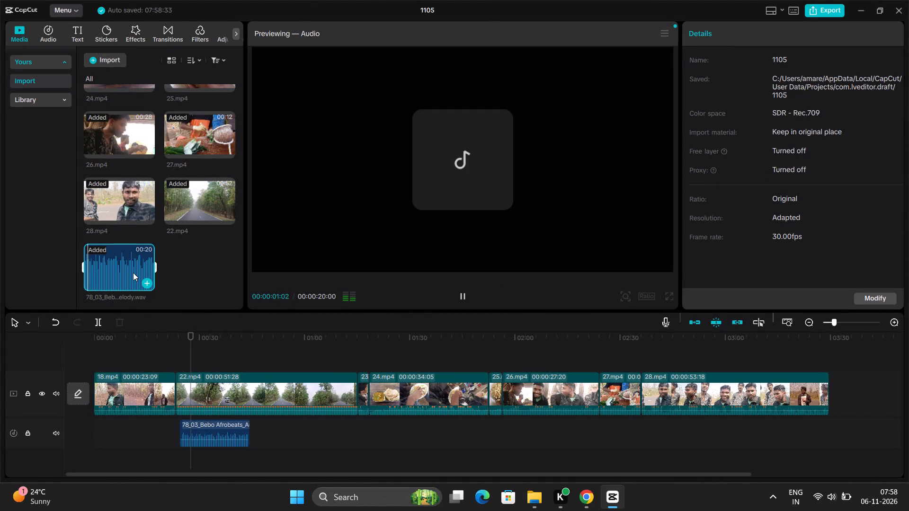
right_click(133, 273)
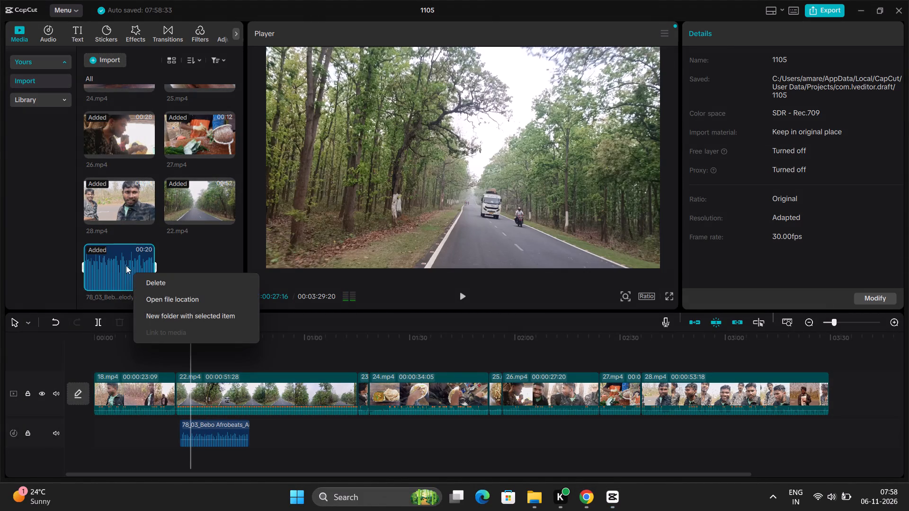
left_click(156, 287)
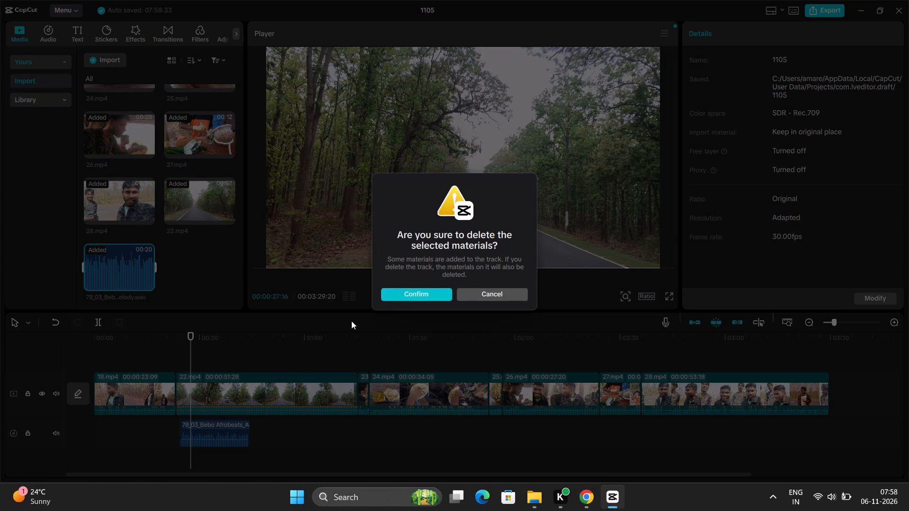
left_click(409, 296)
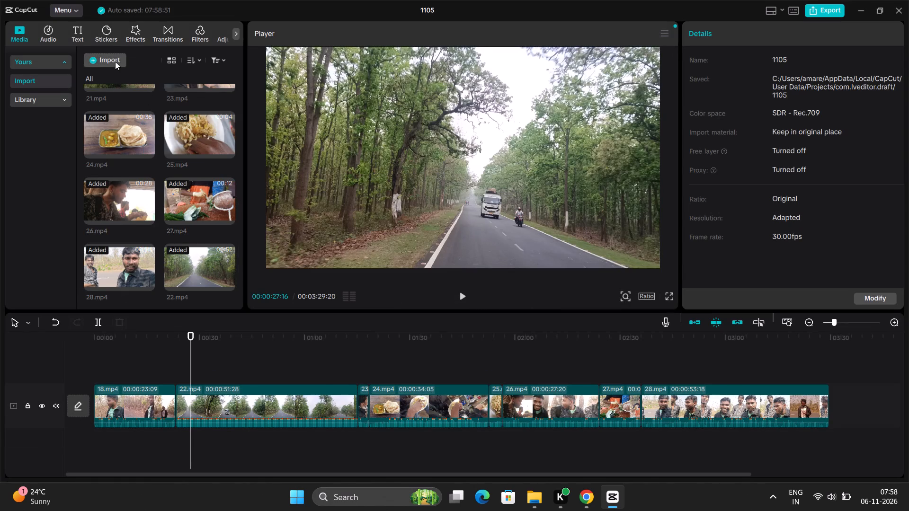
Reopen the media import and look through the .wav and .mp3 folders in Downloads for another music file.
left_click(114, 61)
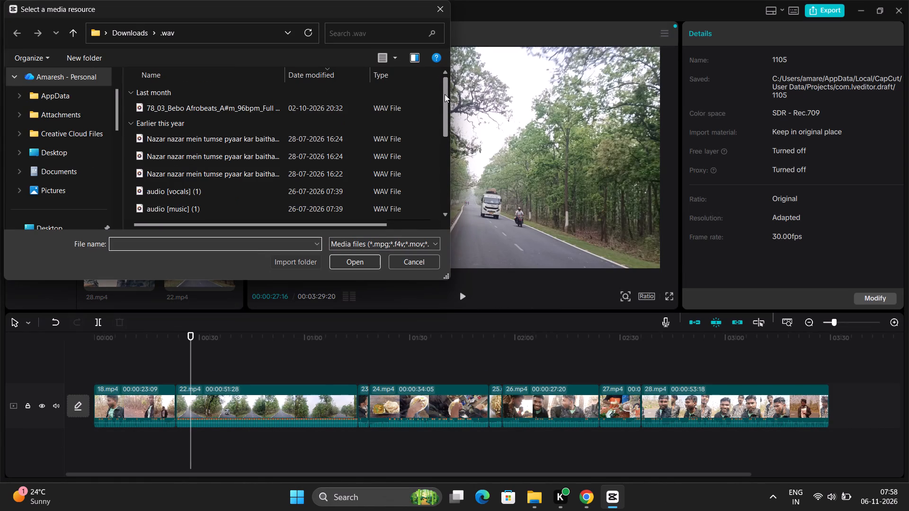
left_click_drag(444, 94, 450, 140)
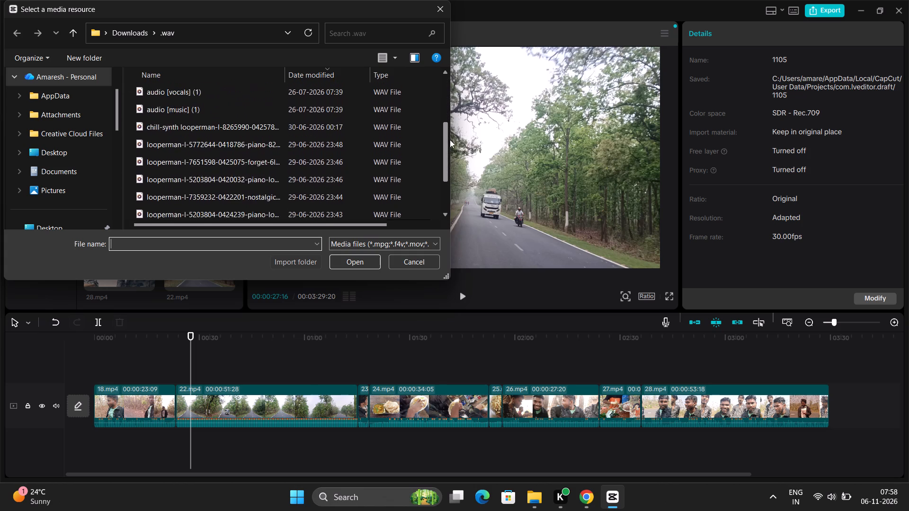
left_click_drag(450, 140, 458, 94)
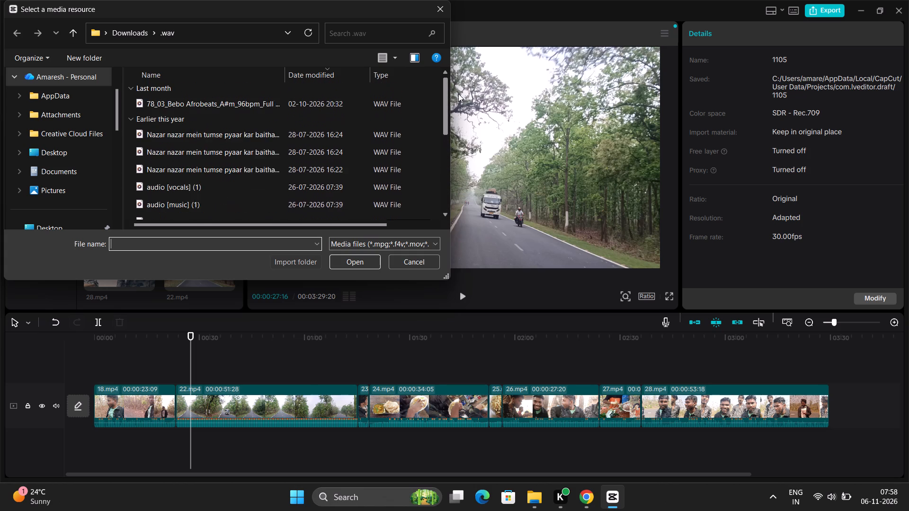
left_click_drag(458, 94, 456, 90)
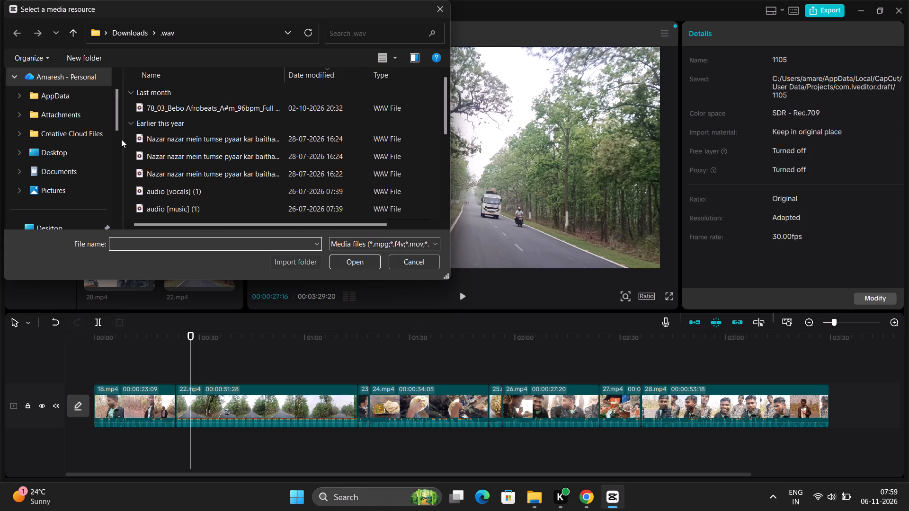
left_click(116, 136)
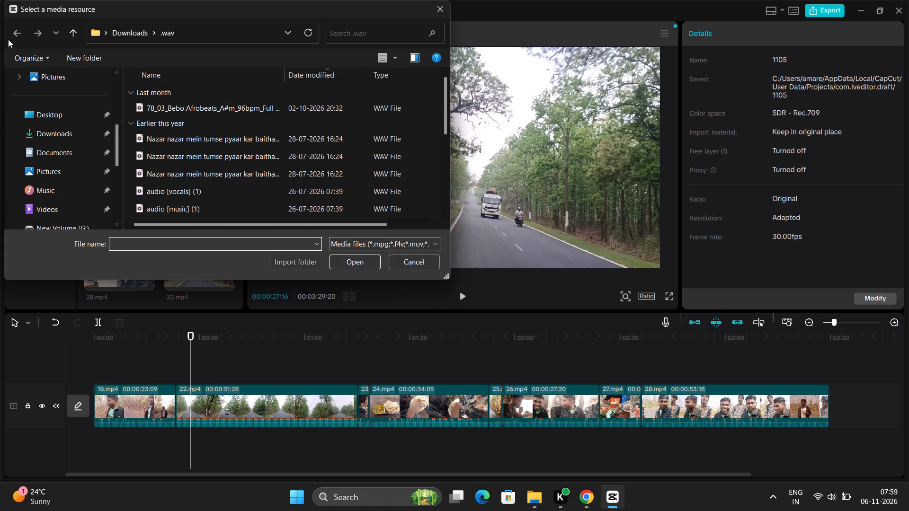
left_click(12, 35)
left_click(19, 30)
left_click(129, 34)
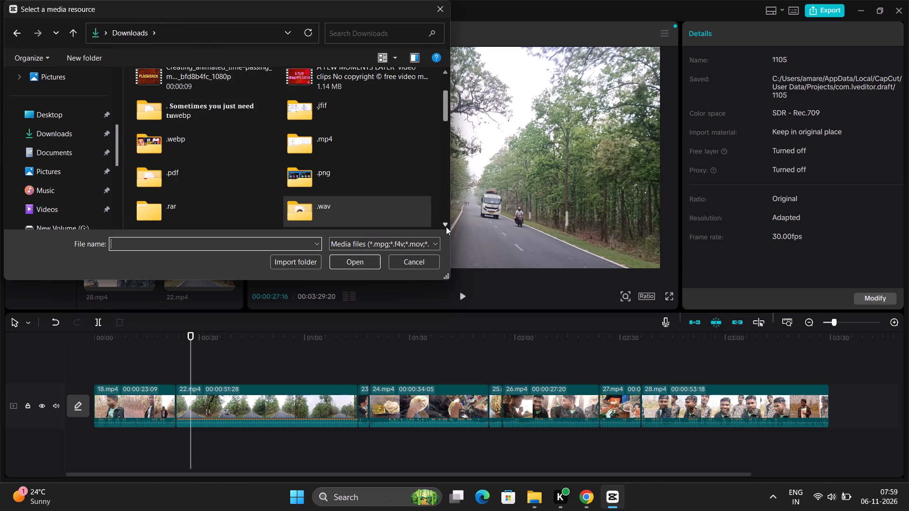
left_click(445, 226)
left_click(445, 226)
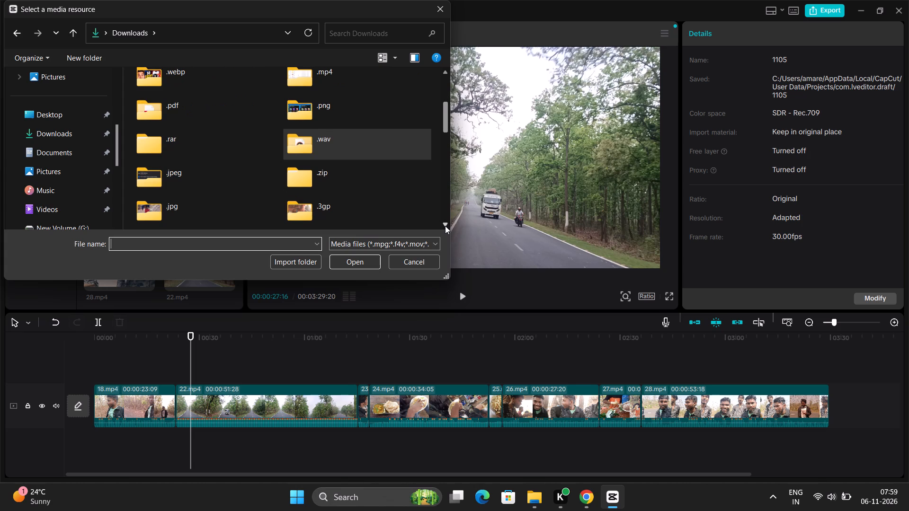
left_click(445, 226)
left_click(445, 226)
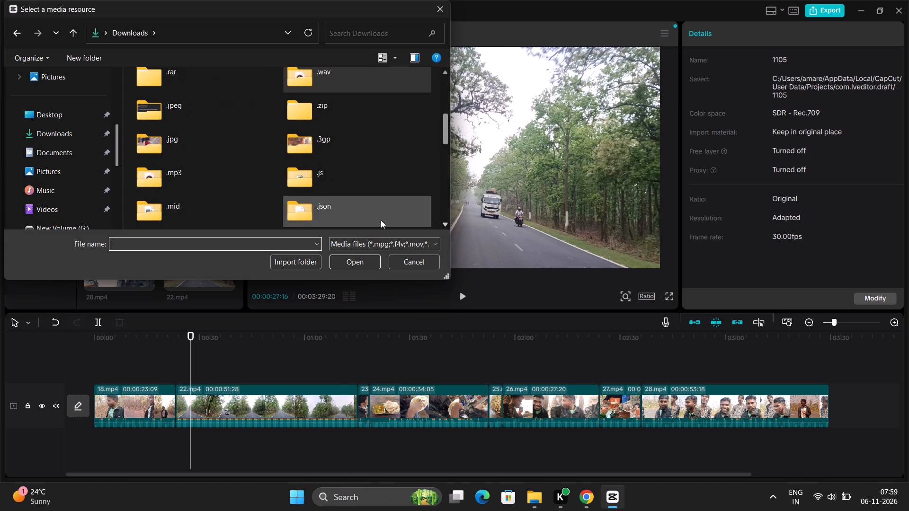
double_click(235, 174)
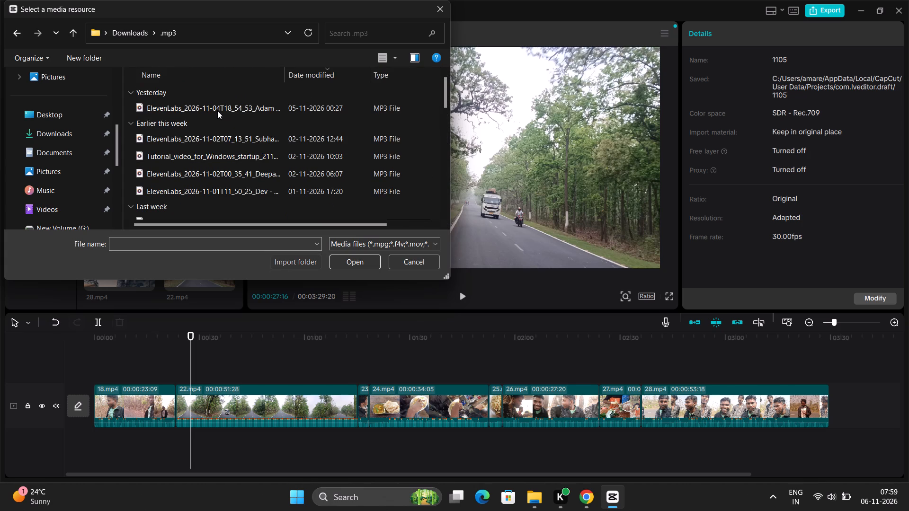
left_click(12, 35)
Search Downloads for "holi" and import the Holi file into the project.
left_click(342, 34)
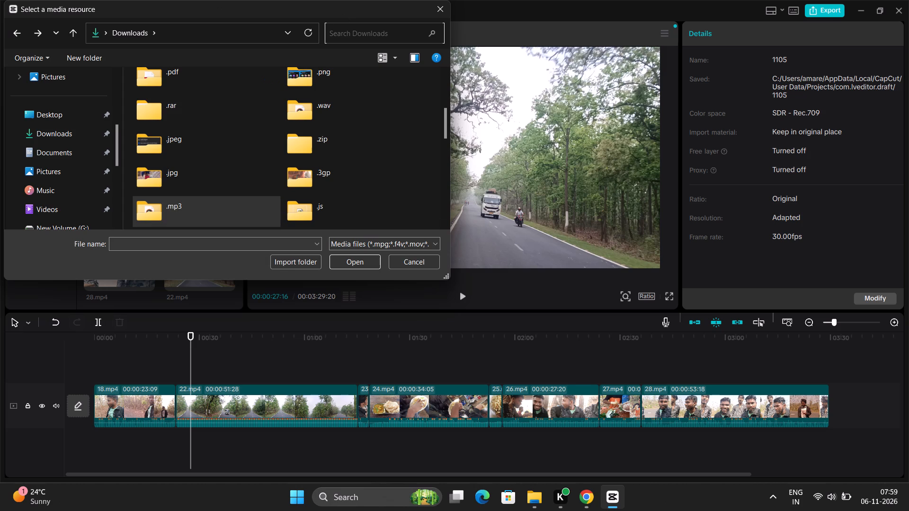
type("holi")
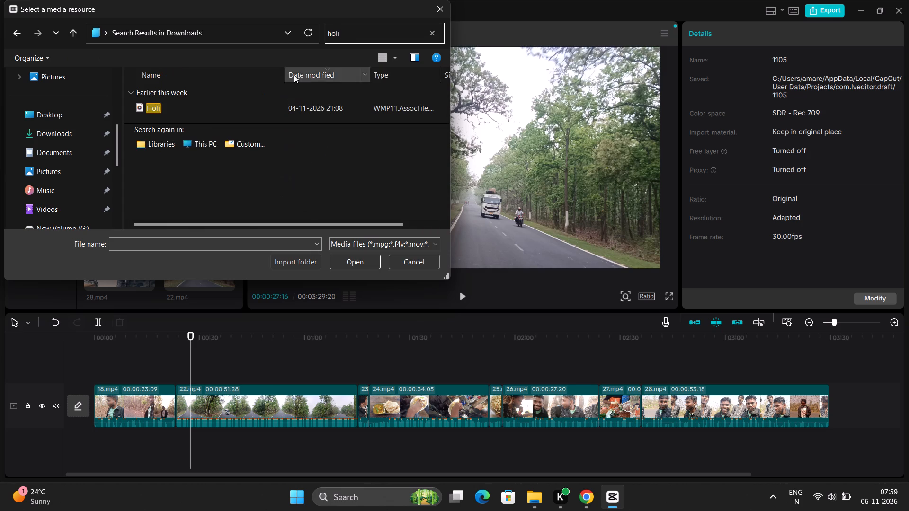
left_click(198, 114)
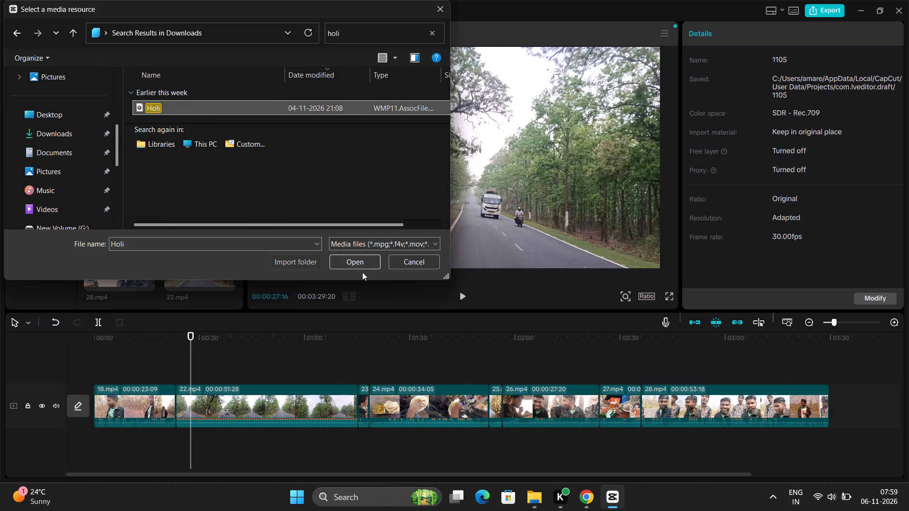
left_click(355, 264)
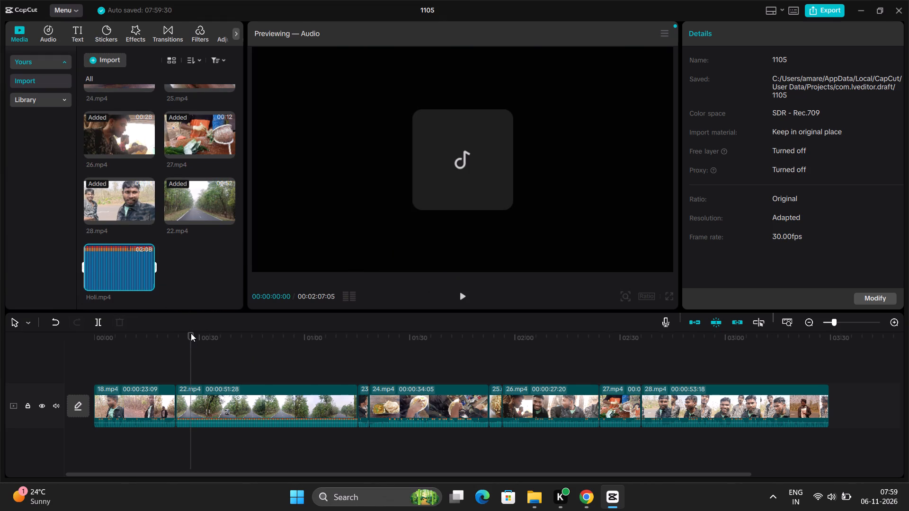
Add Holi.mp4 as an audio track starting at 00:00:23:09, where 22.mp4 begins.
left_click_drag(190, 334, 177, 337)
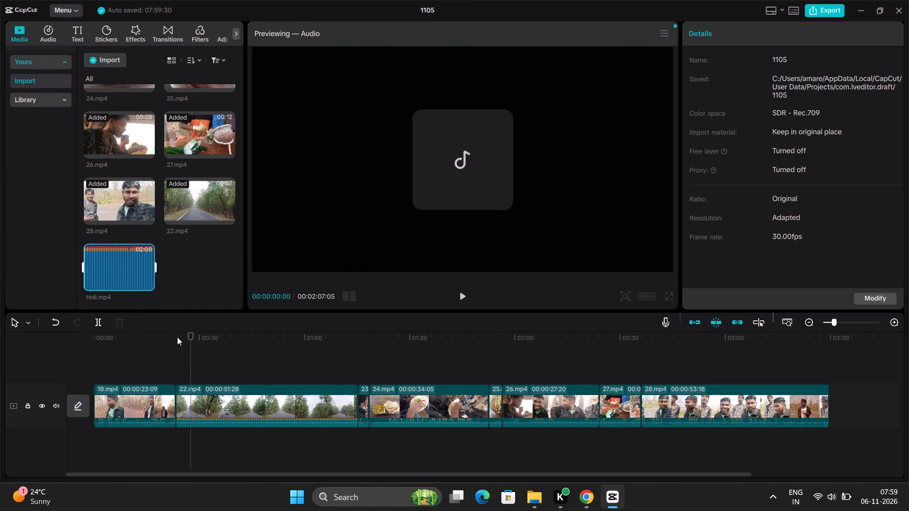
left_click_drag(188, 336, 168, 341)
left_click(171, 346)
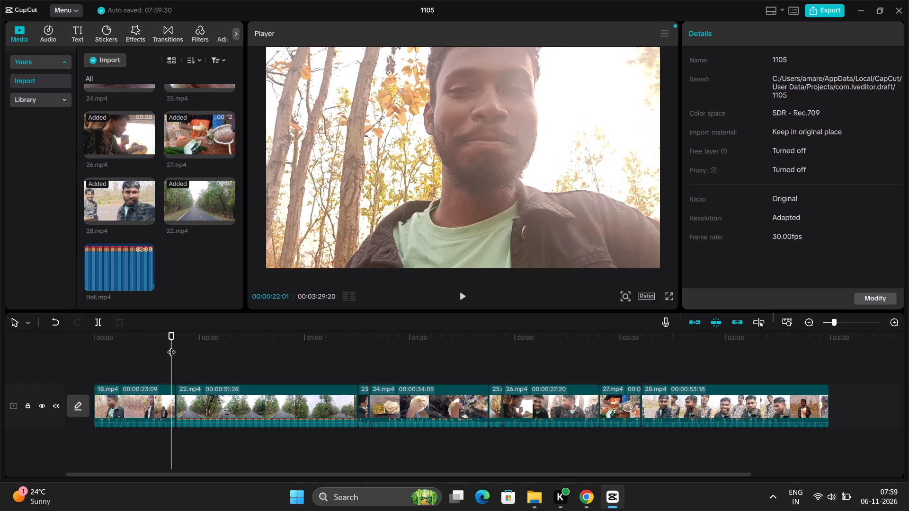
left_click_drag(171, 346, 177, 349)
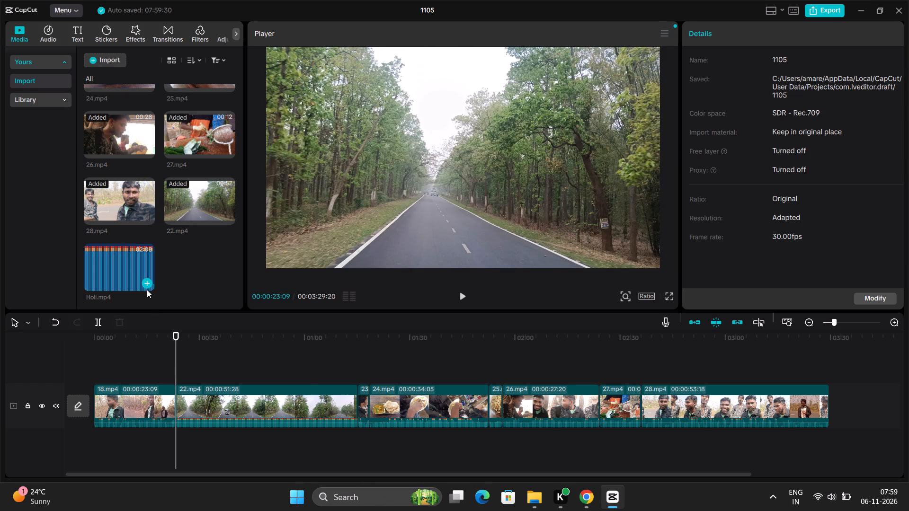
left_click(147, 284)
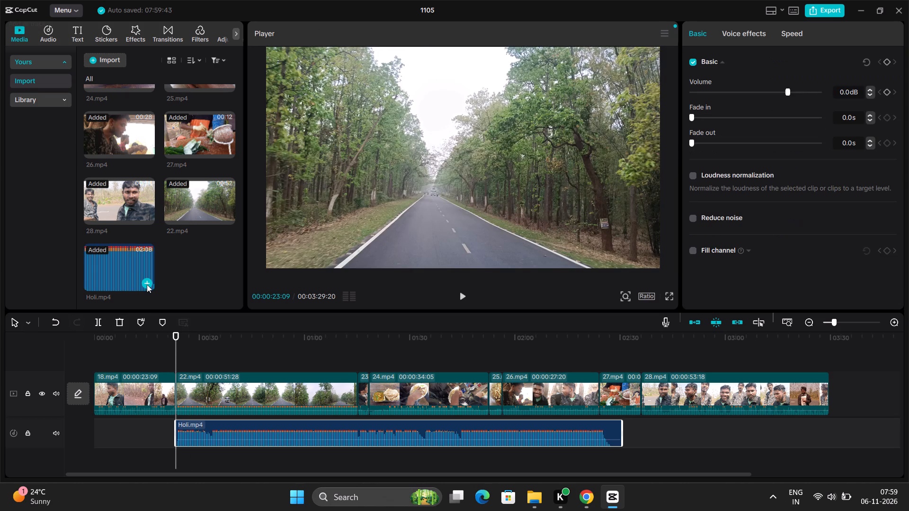
Play the opening seconds of 22.mp4 with the Holi music and pause to review it.
key("space")
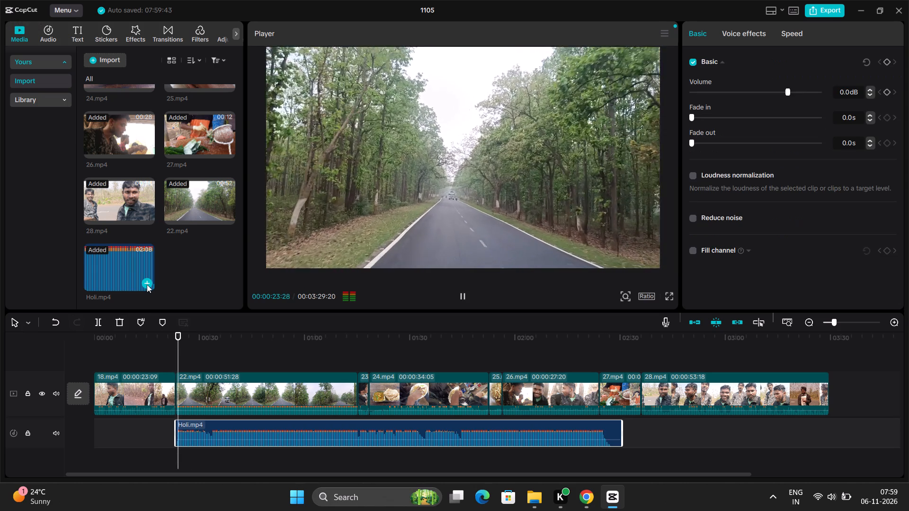
key("space")
key("space")
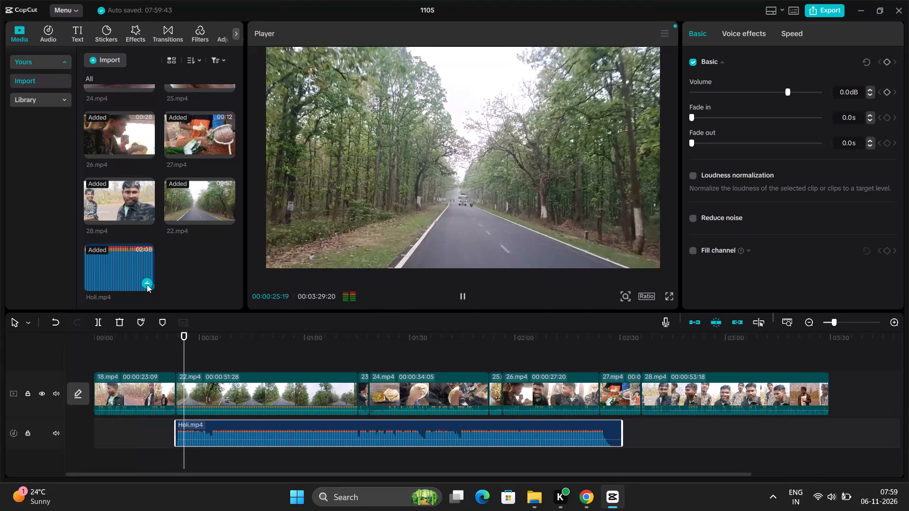
key("space")
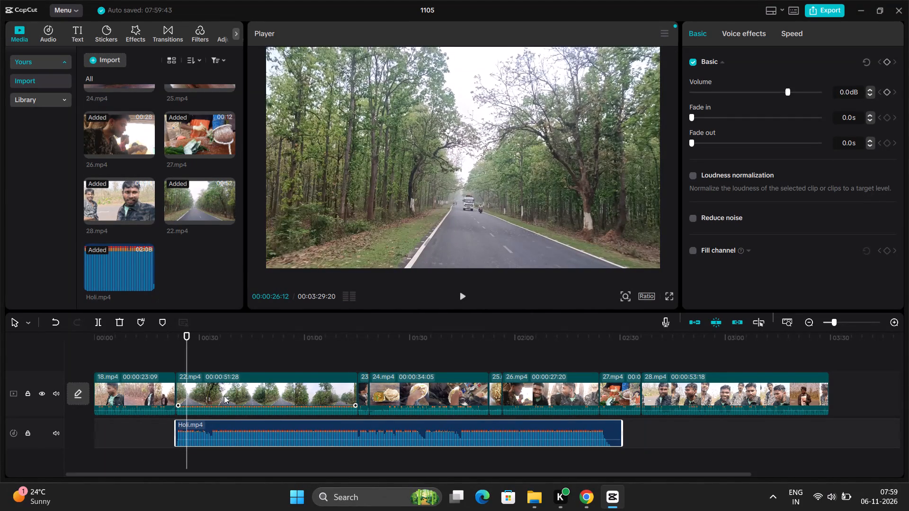
Silence the original sound of 22.mp4 by lowering its volume to -∞ dB.
left_click(224, 396)
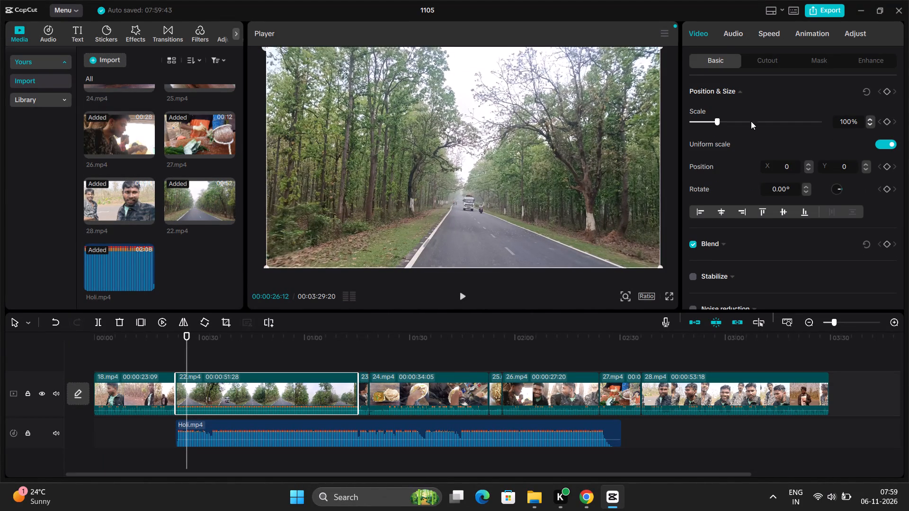
left_click(734, 34)
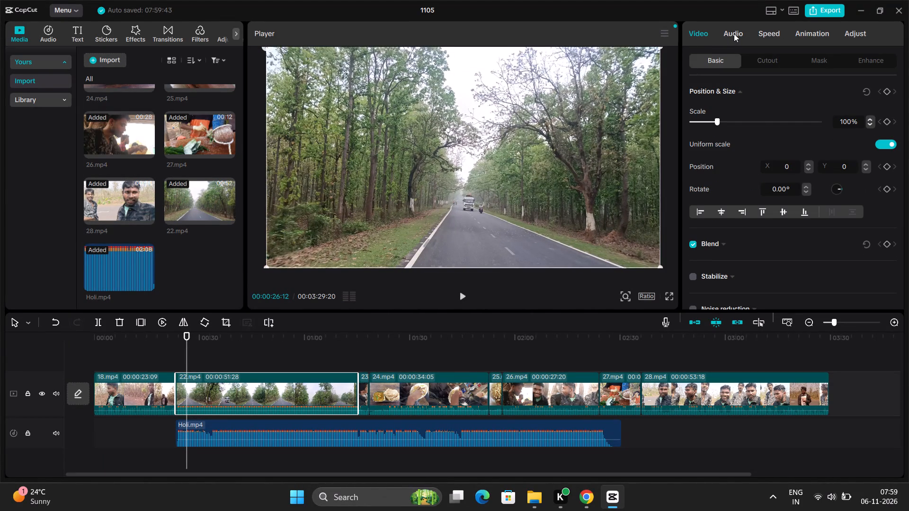
left_click(738, 33)
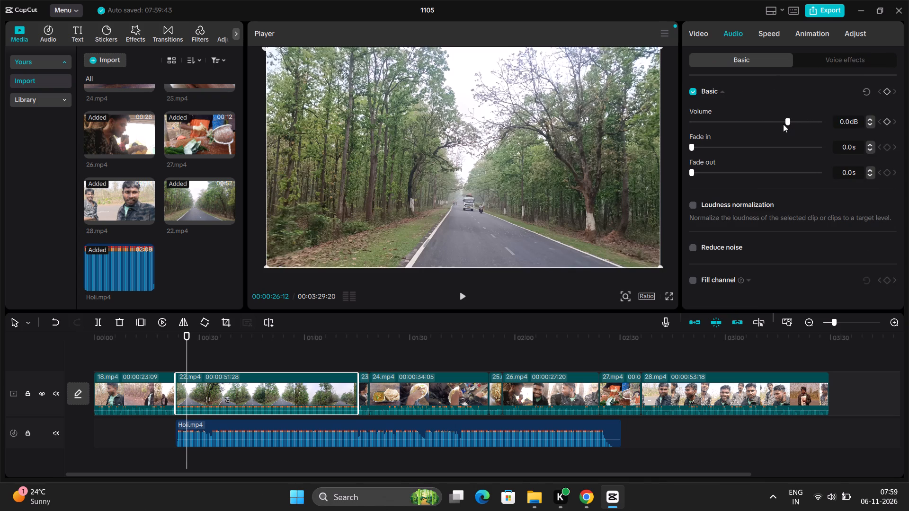
left_click_drag(785, 121, 702, 138)
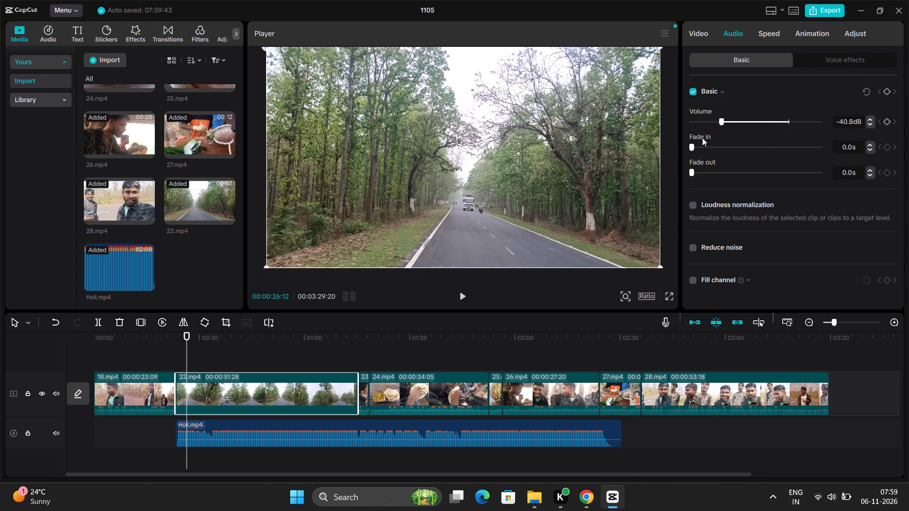
left_click_drag(702, 138, 622, 158)
Play on through 22.mp4 to 00:00:33:18, split the clip there and delete the part before the cut.
key("space")
key("space")
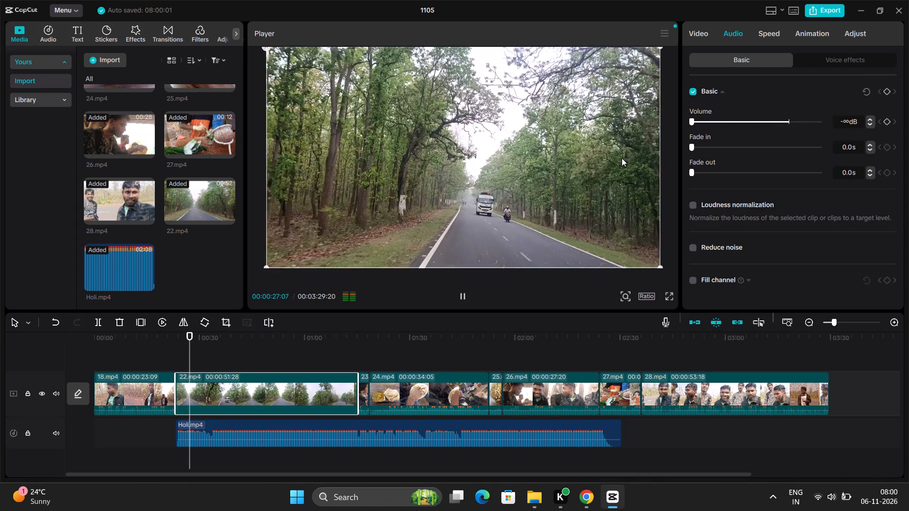
key("space")
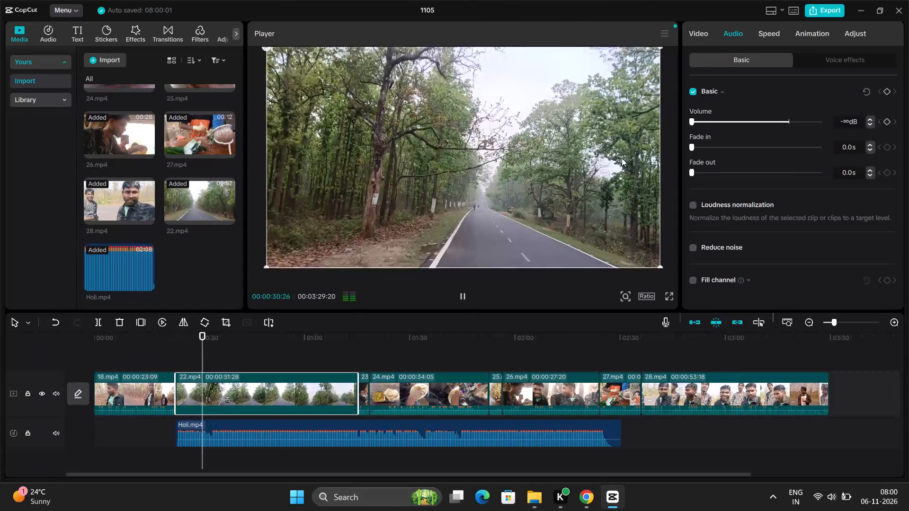
key("space")
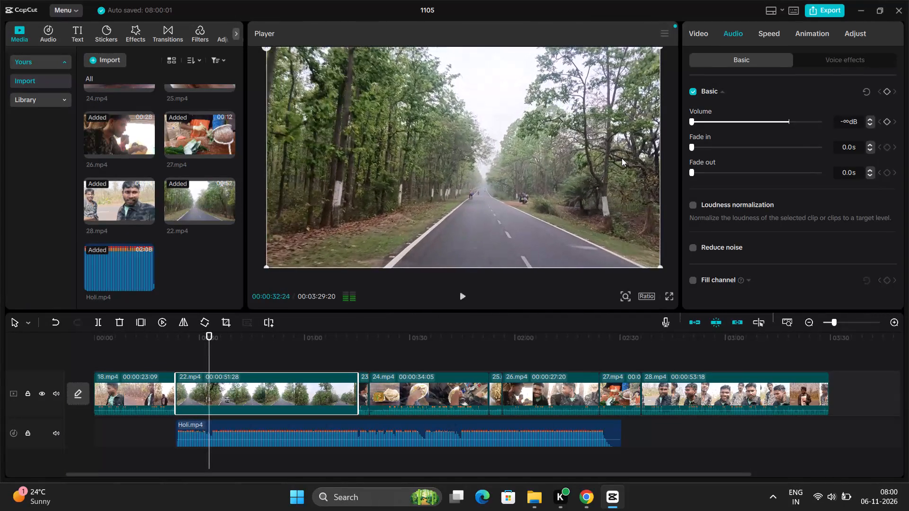
key("space")
key("space")
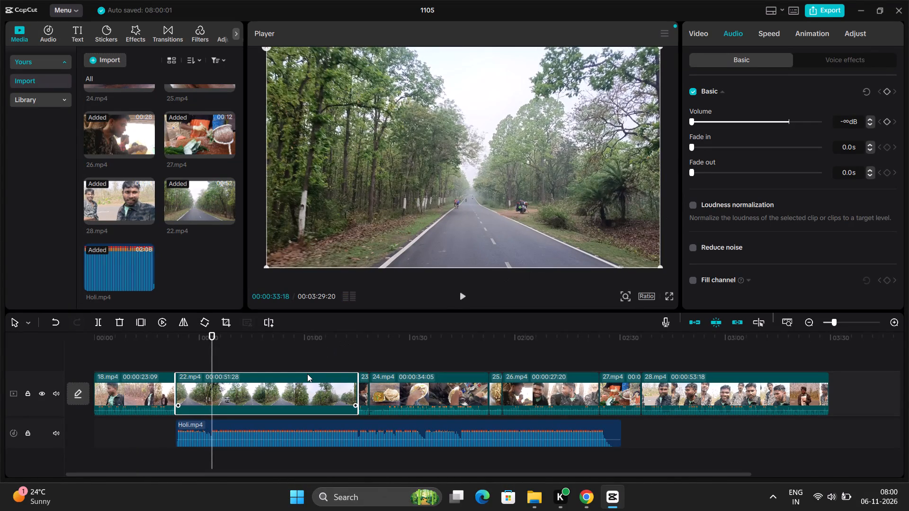
left_click(98, 326)
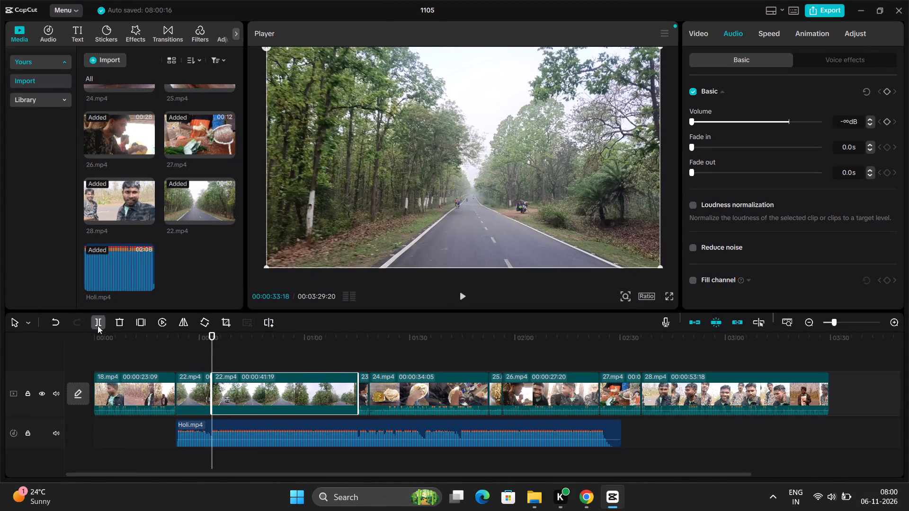
left_click(198, 384)
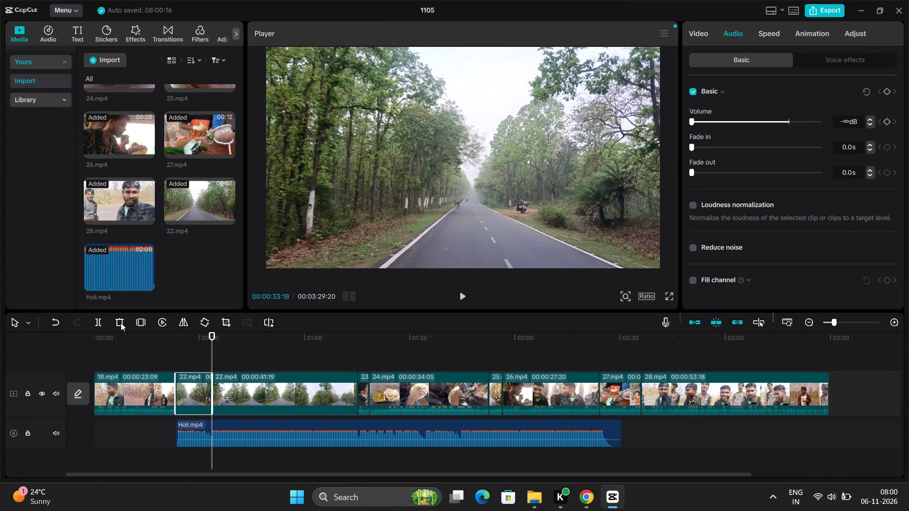
left_click(121, 322)
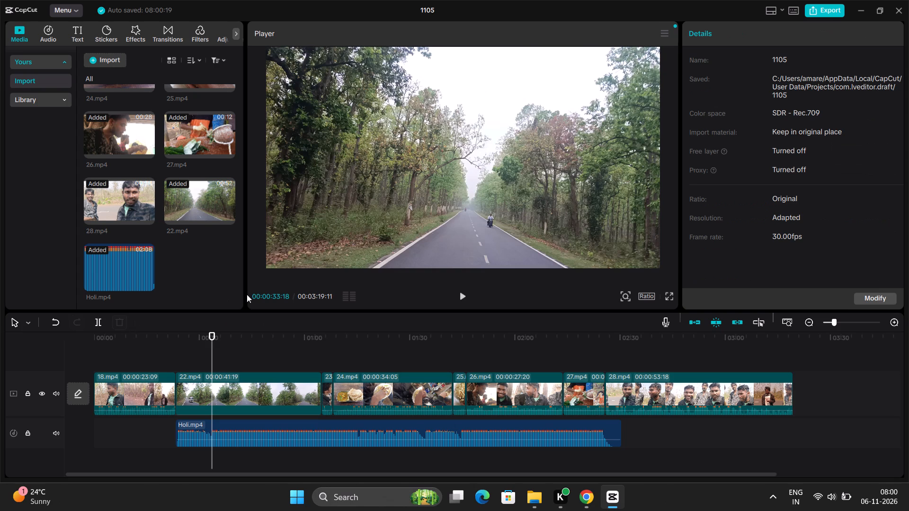
Play the trimmed 22.mp4 with the Holi music from the clip's start at 00:00:23:09.
left_click_drag(211, 338, 178, 345)
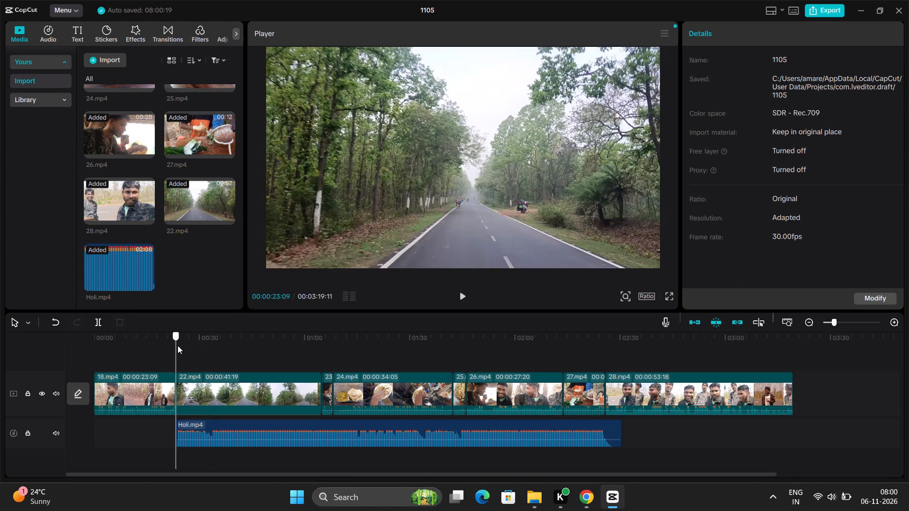
left_click_drag(178, 345, 177, 345)
key("space")
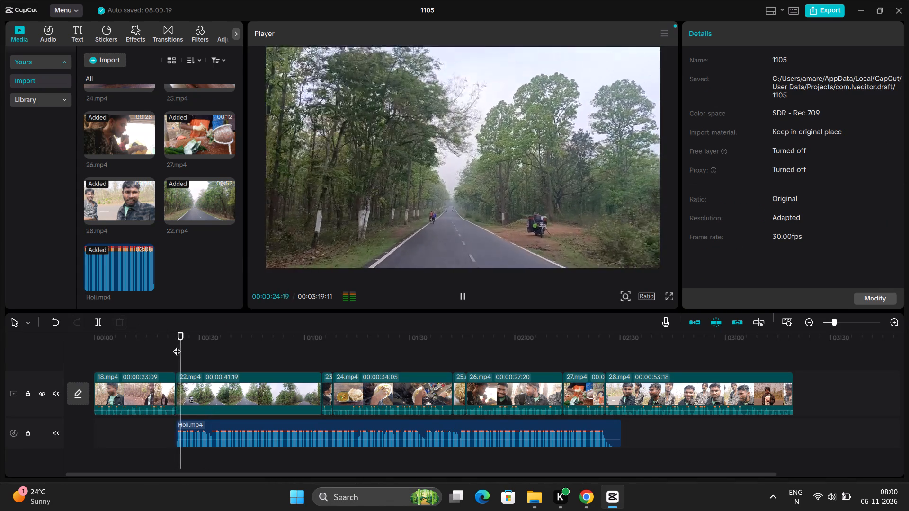
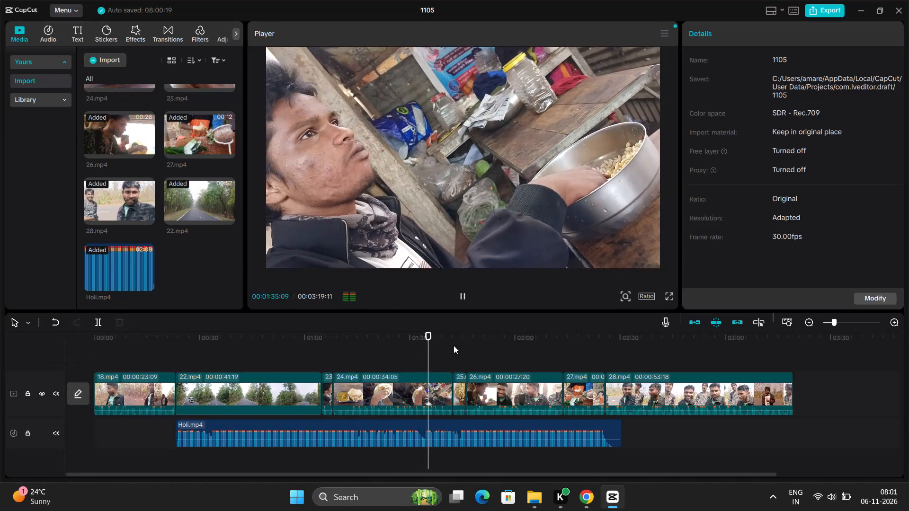
Delete the 18.mp4 clip from the beginning of the timeline.
left_click_drag(431, 335, 44, 361)
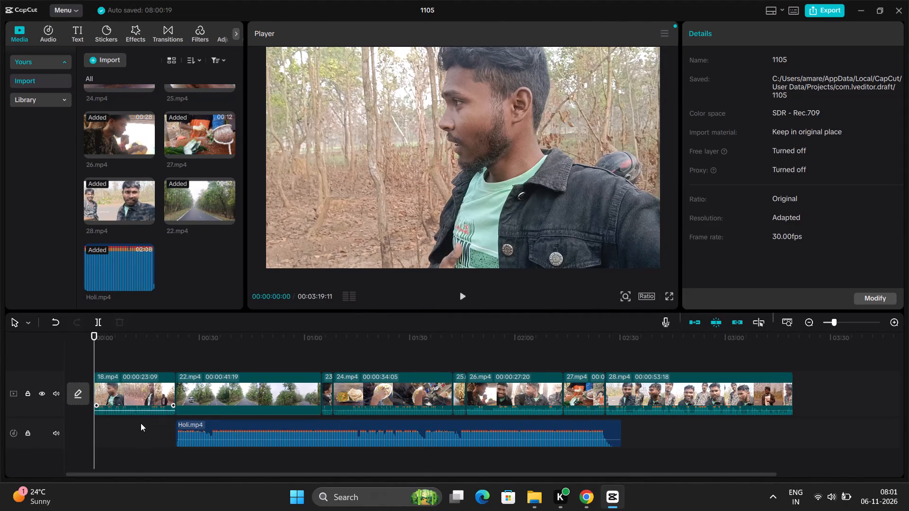
left_click(135, 394)
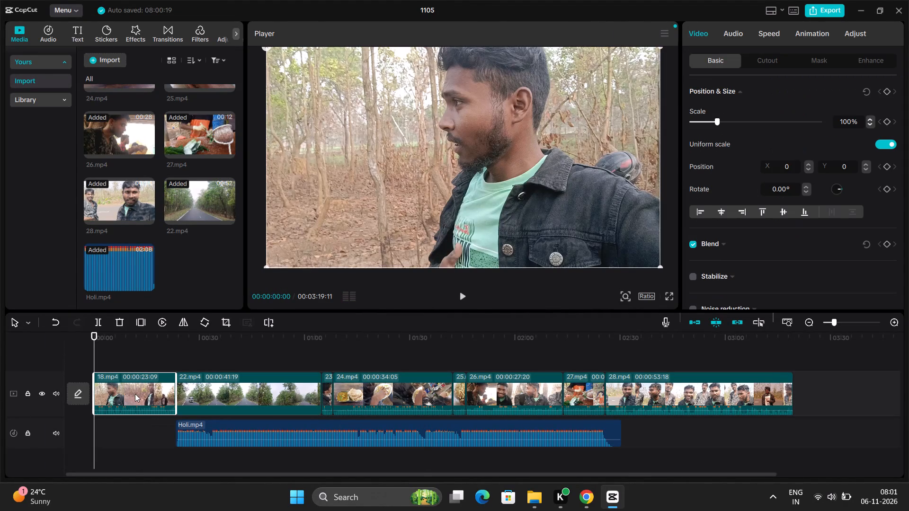
left_click(122, 321)
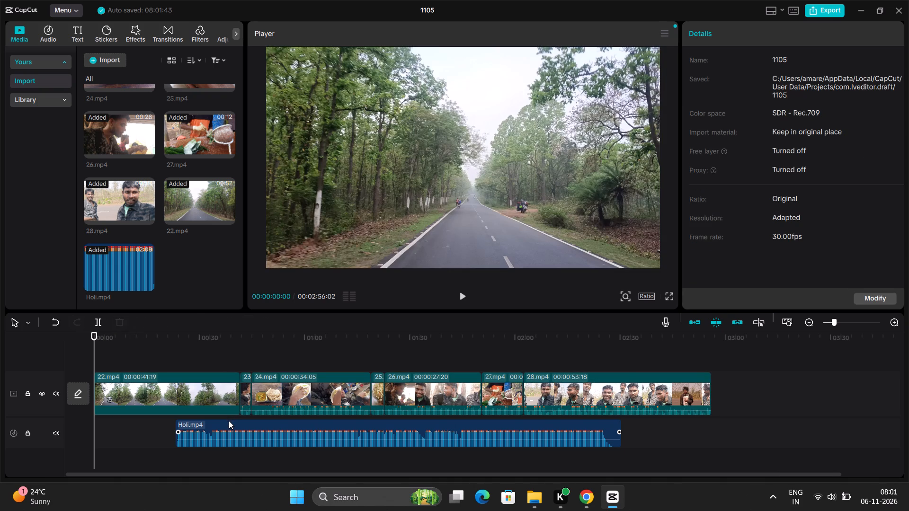
Move the Holi.mp4 music to the very start of the timeline, aligned with the beginning of 22.mp4.
left_click_drag(229, 421, 149, 420)
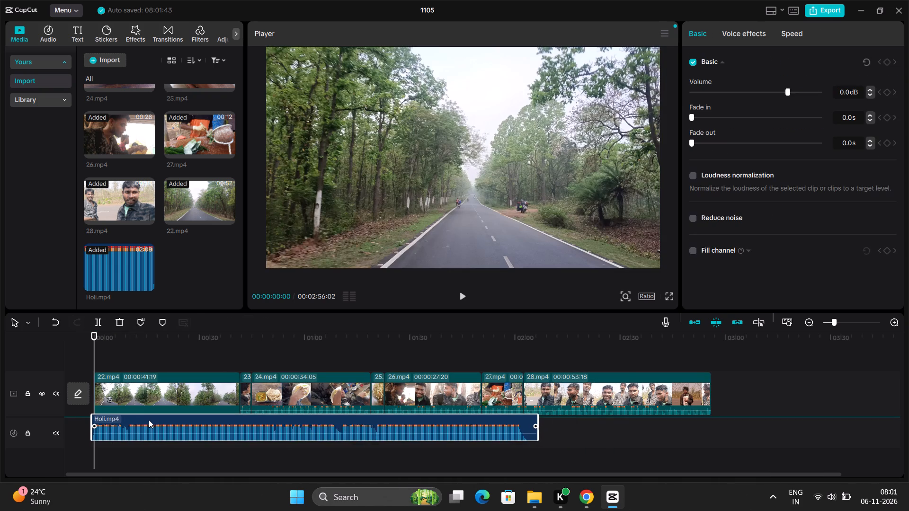
left_click_drag(149, 420, 149, 420)
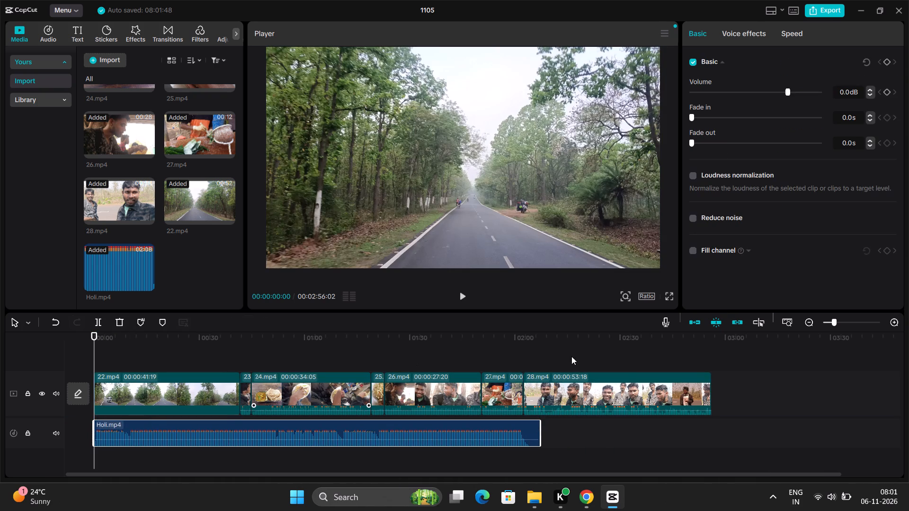
Split Holi.mp4 at 00:00:00:02 and delete the short piece before the cut.
left_click(891, 321)
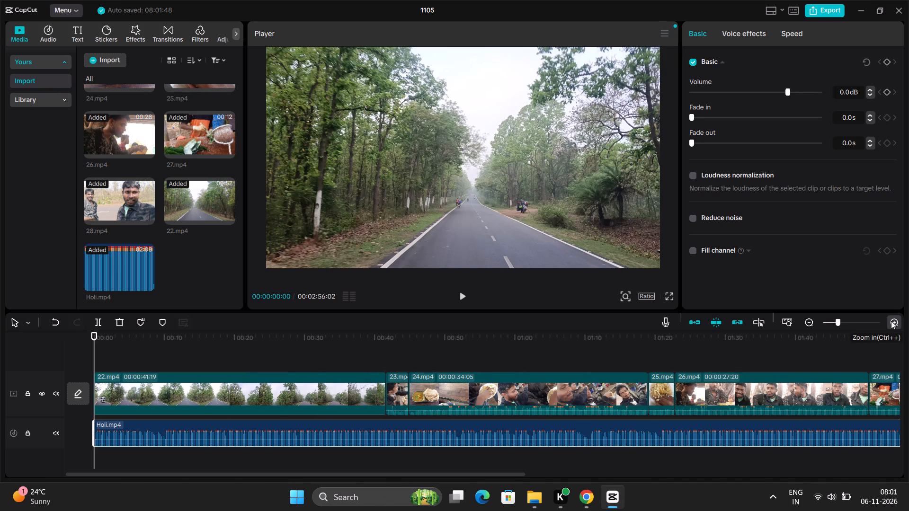
left_click(891, 321)
left_click(891, 321)
left_click(891, 321)
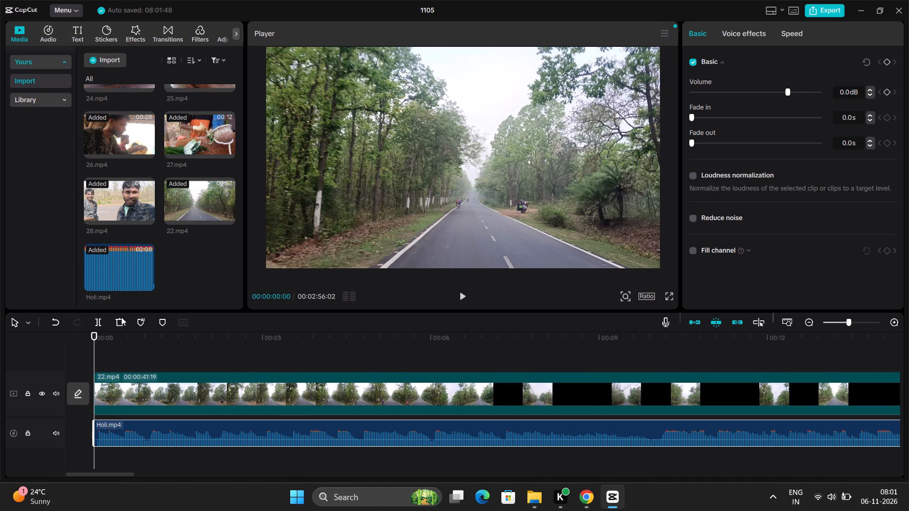
left_click_drag(93, 335, 101, 344)
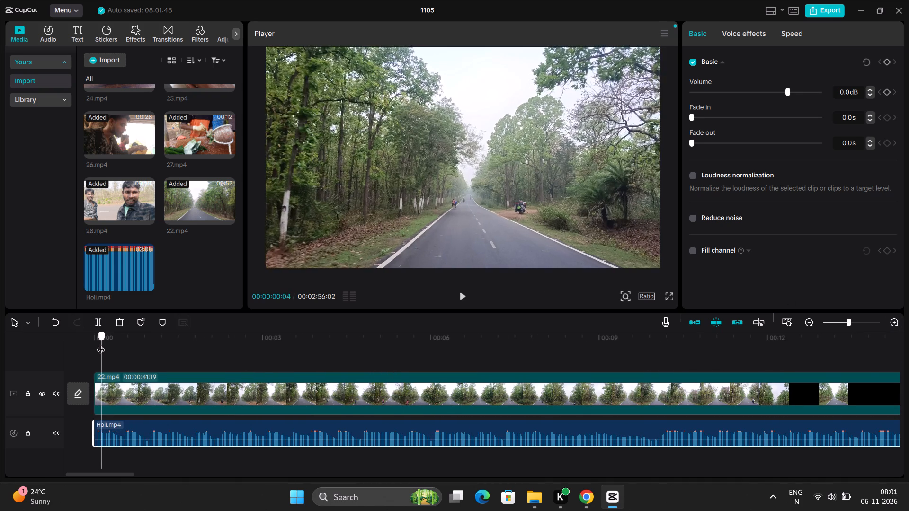
left_click_drag(101, 344, 98, 343)
left_click(99, 319)
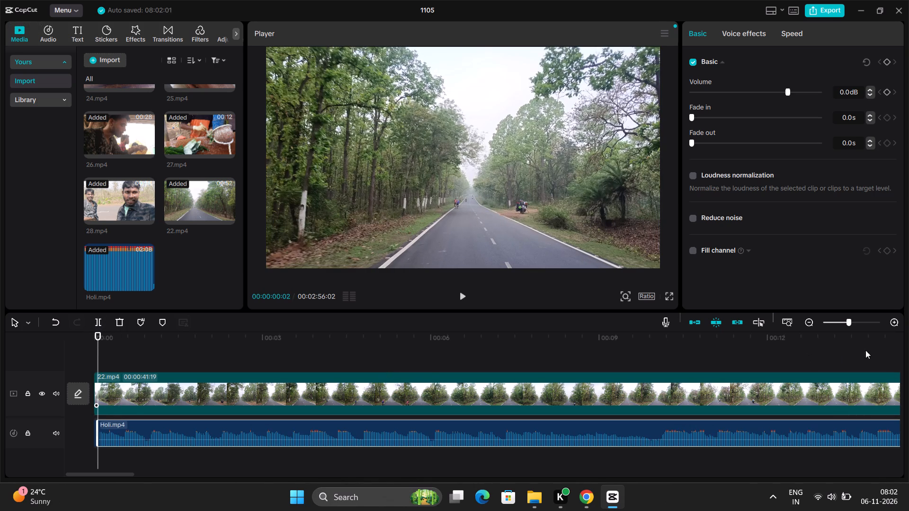
left_click(896, 320)
left_click(896, 320)
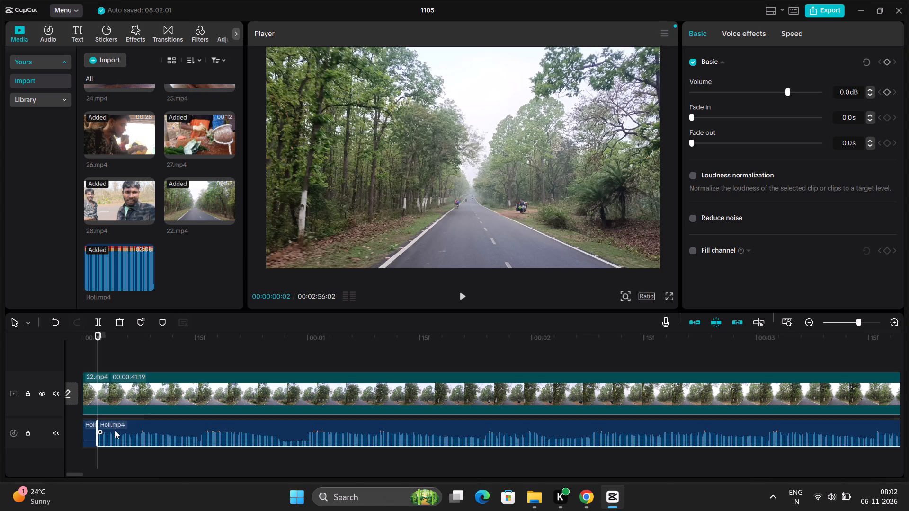
left_click(87, 428)
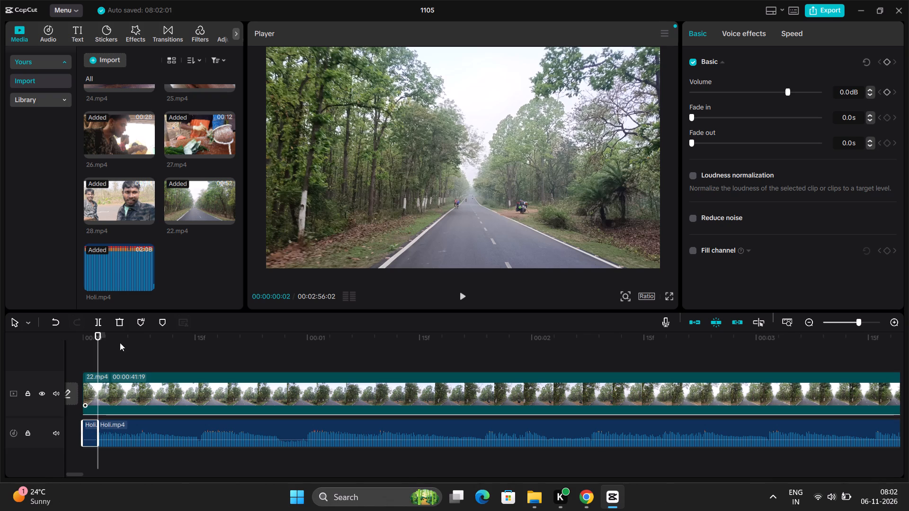
left_click(121, 326)
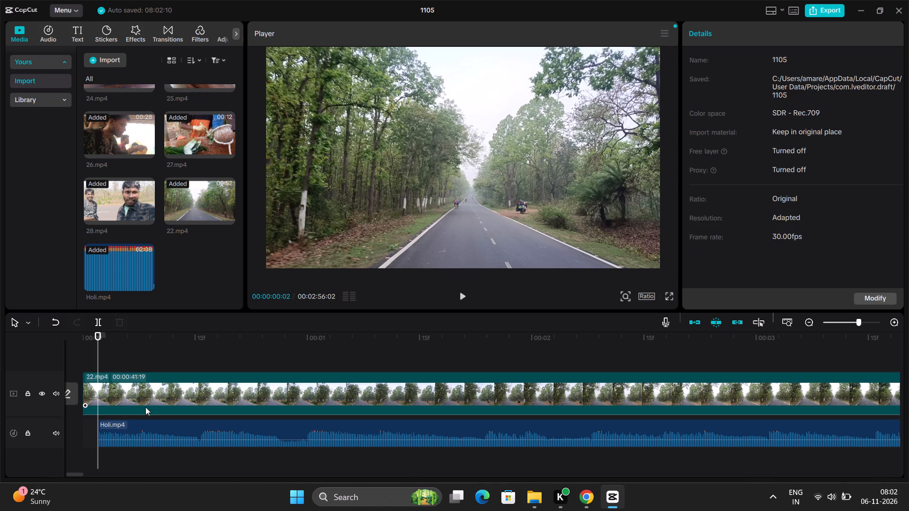
Close the gap by moving the trimmed Holi.mp4 back to the start of the timeline.
left_click_drag(147, 422, 133, 424)
Play 22.mp4 with the Holi music from the timeline start, pausing at intervals up to about 00:00:09:28.
left_click_drag(98, 339, 74, 346)
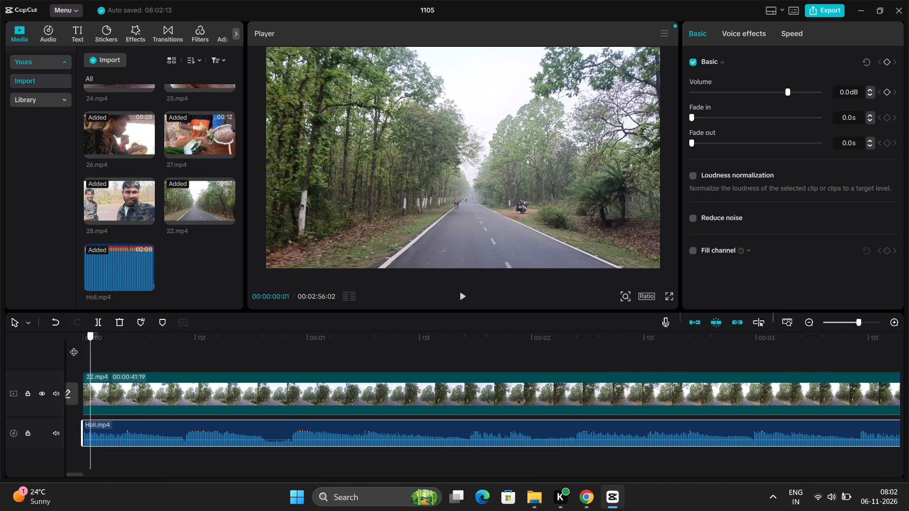
left_click_drag(74, 346, 63, 347)
key("space")
key("space")
key("space")
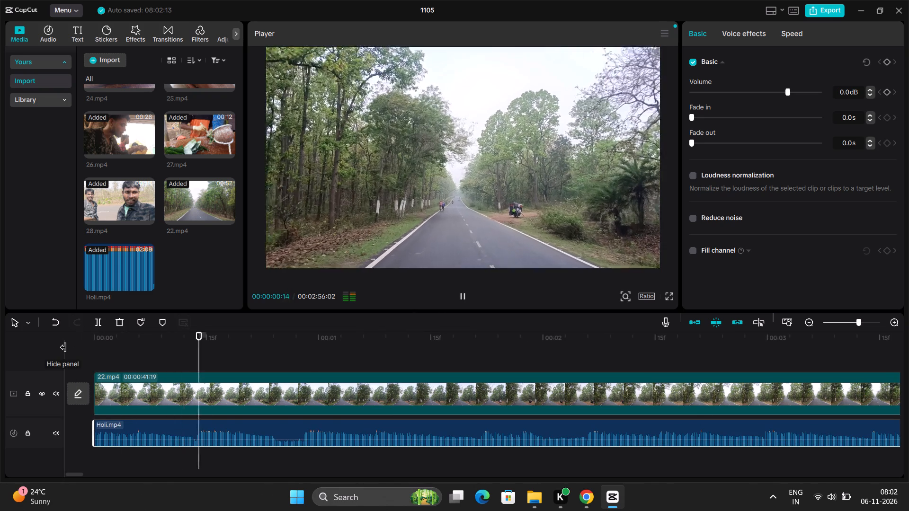
key("space")
key("space")
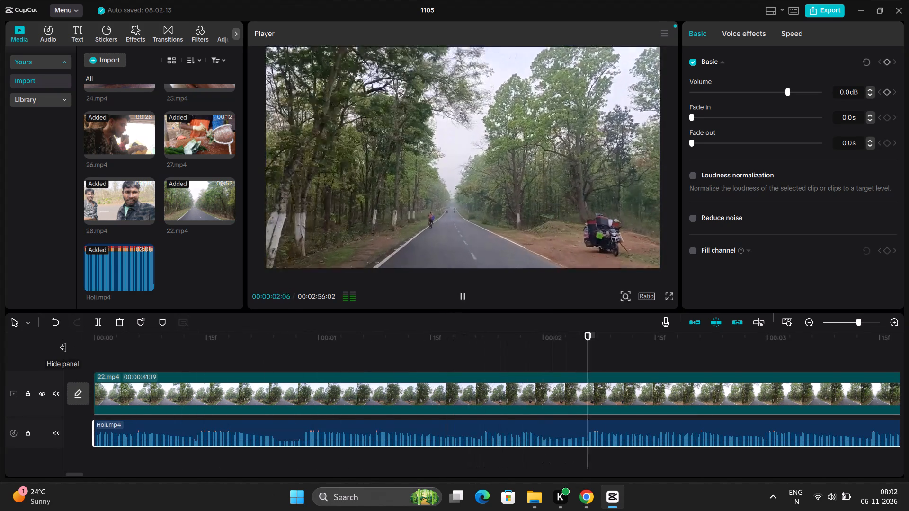
key("space")
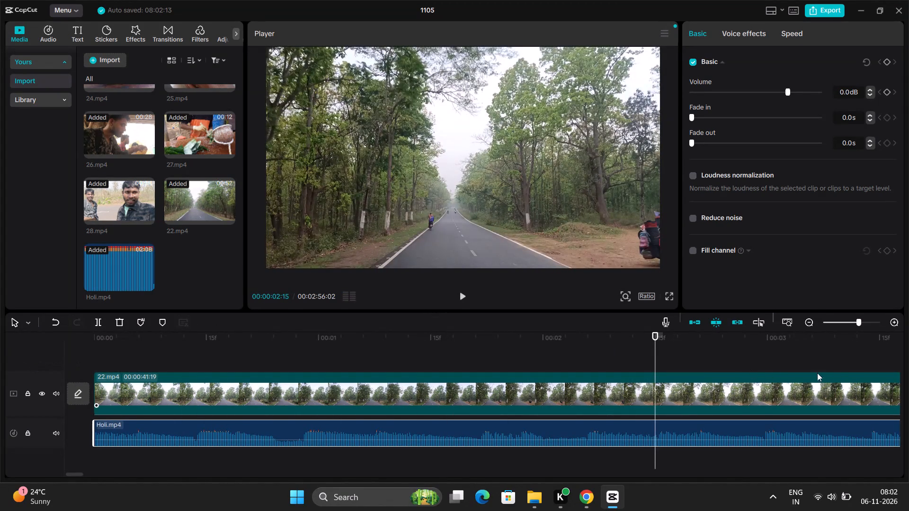
left_click(811, 325)
left_click(811, 325)
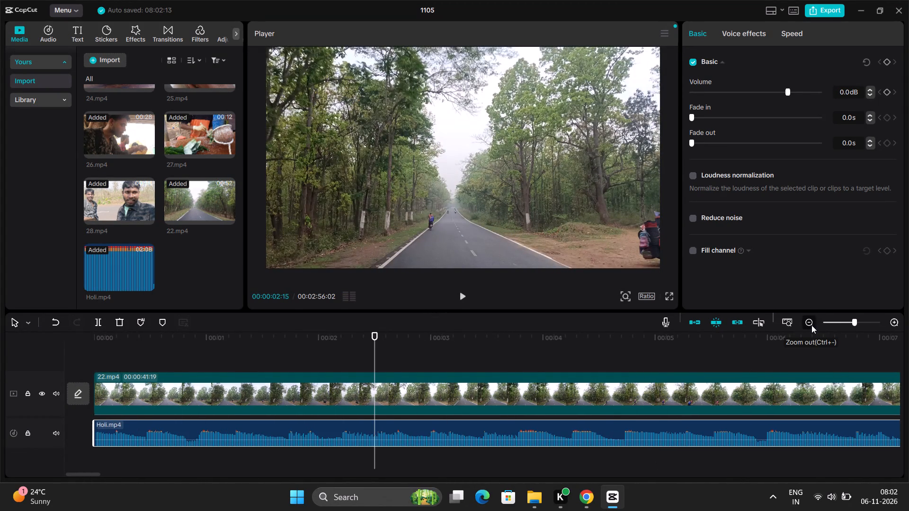
key("space")
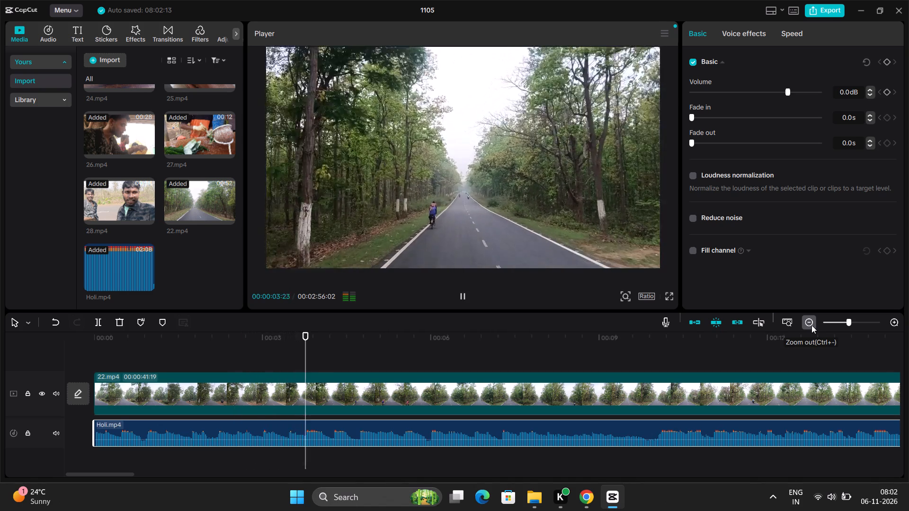
key("space")
key("space")
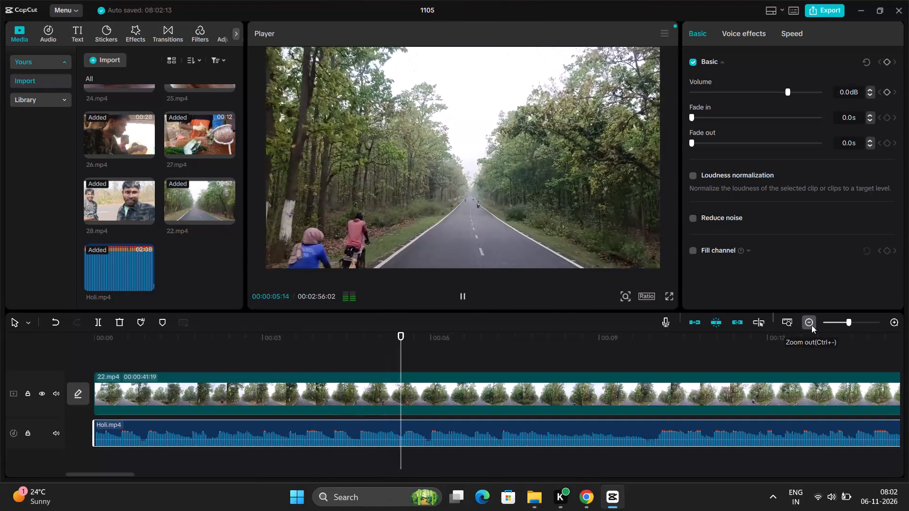
key("space")
key("space")
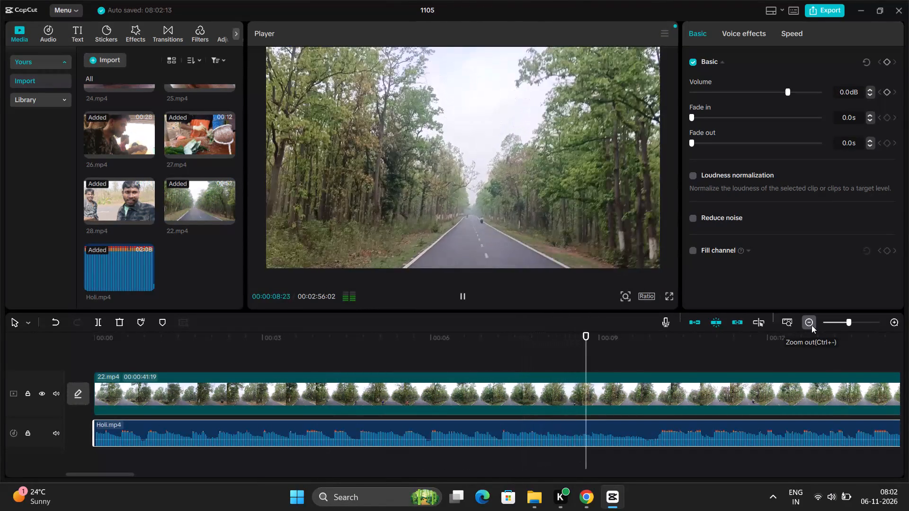
key("space")
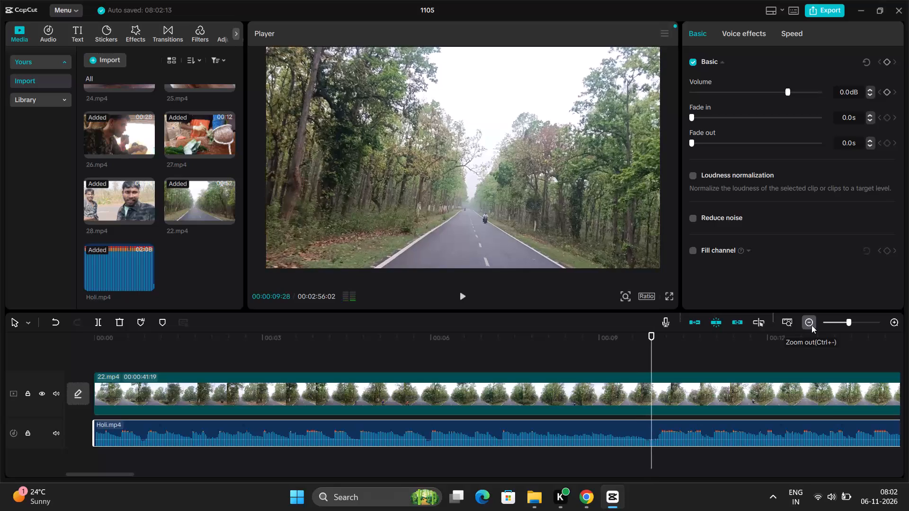
Play on through 22.mp4 with the Holi music from 00:00:09:28 to 00:00:18:11.
left_click(811, 325)
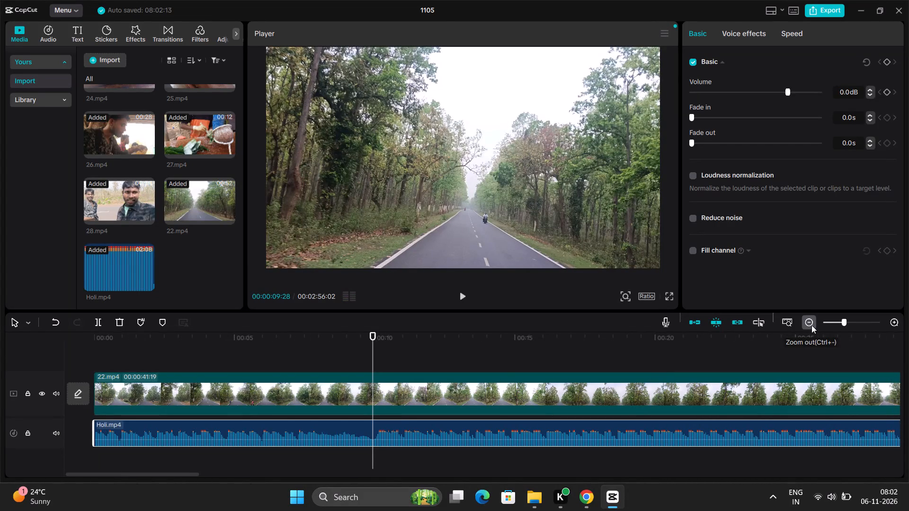
left_click(811, 325)
key("space")
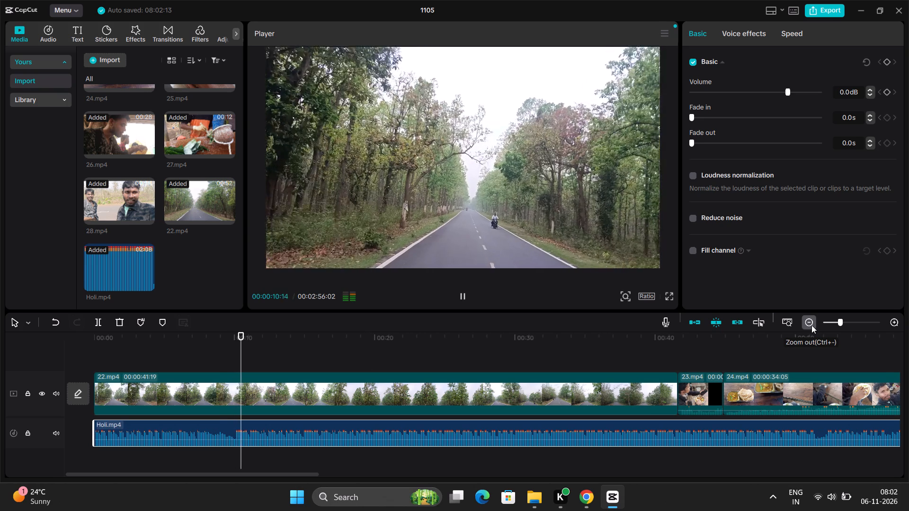
key("space")
key("space")
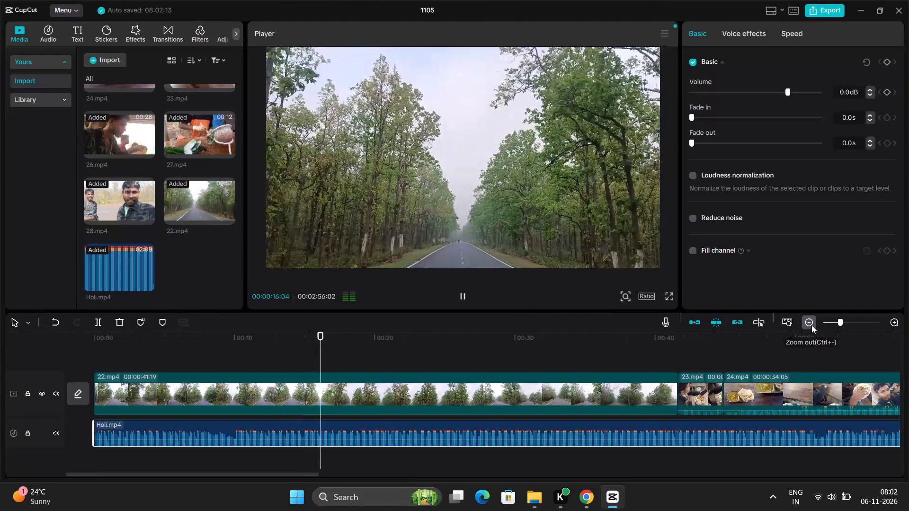
key("space")
key("space")
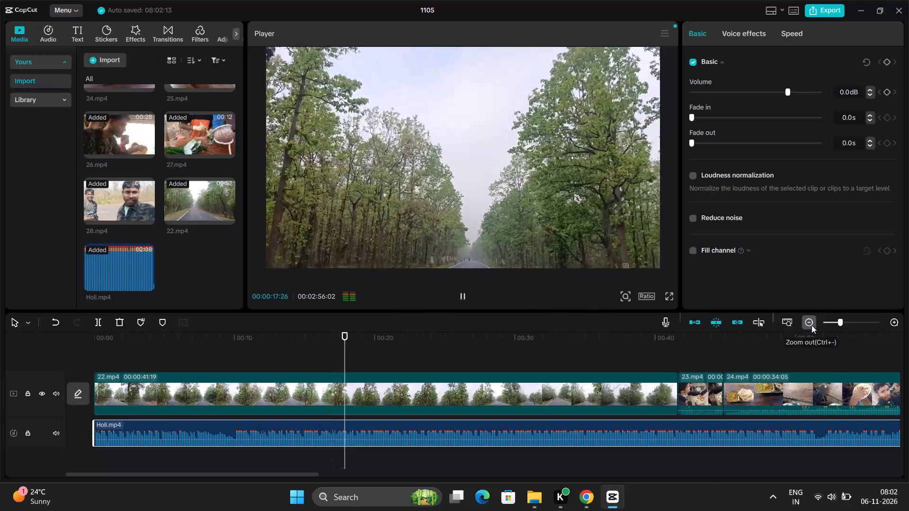
key("space")
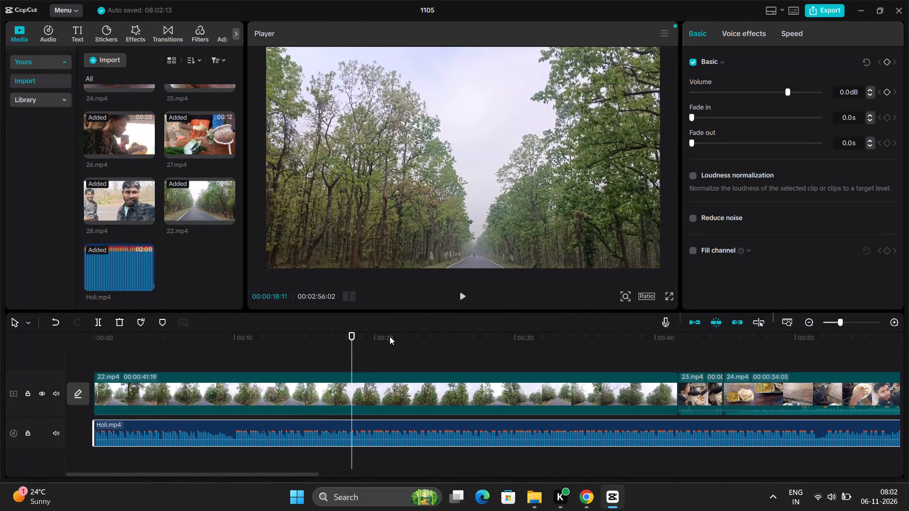
Split 22.mp4 at 00:00:10:00, just before the Holi music's waveform rises.
left_click_drag(351, 342, 271, 352)
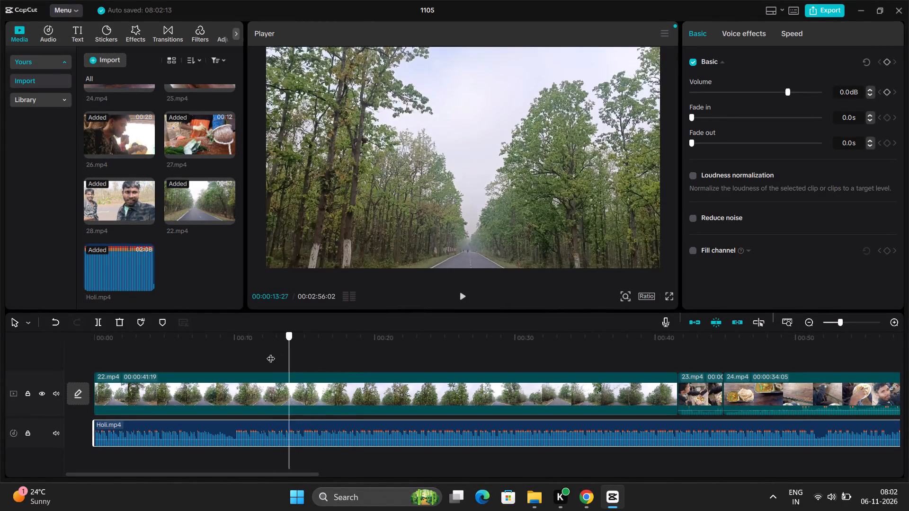
left_click_drag(271, 352, 236, 359)
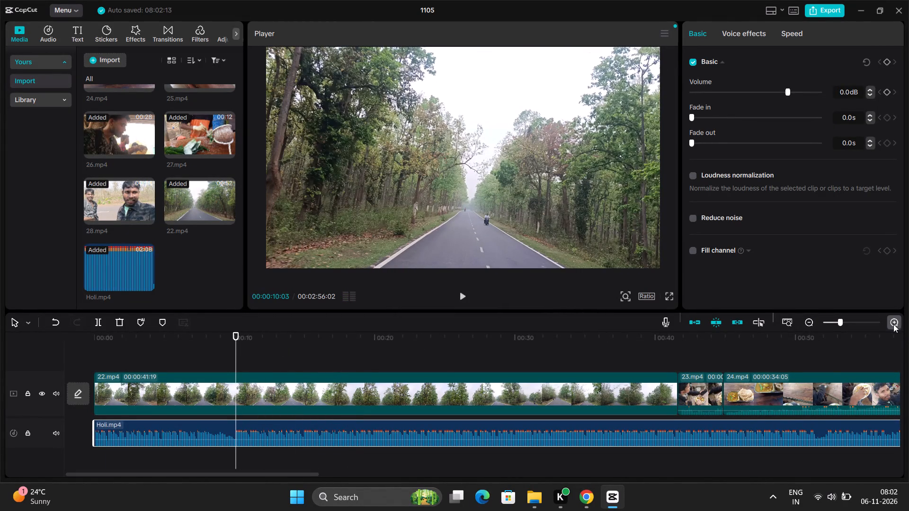
triple_click(893, 323)
left_click(893, 323)
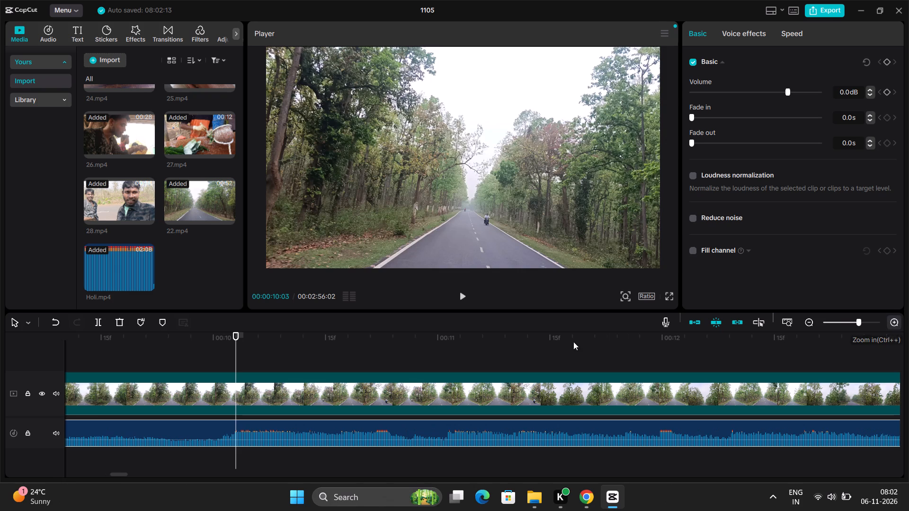
left_click_drag(236, 336, 222, 343)
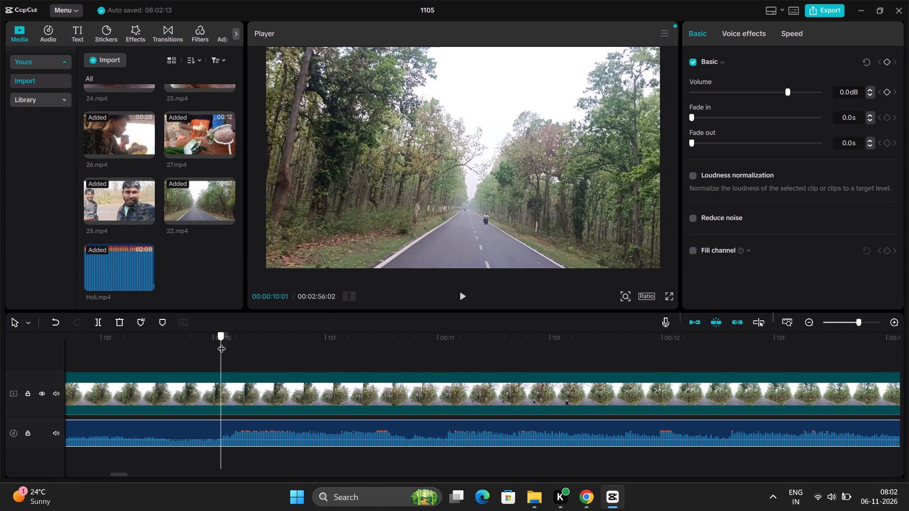
left_click_drag(222, 343, 214, 348)
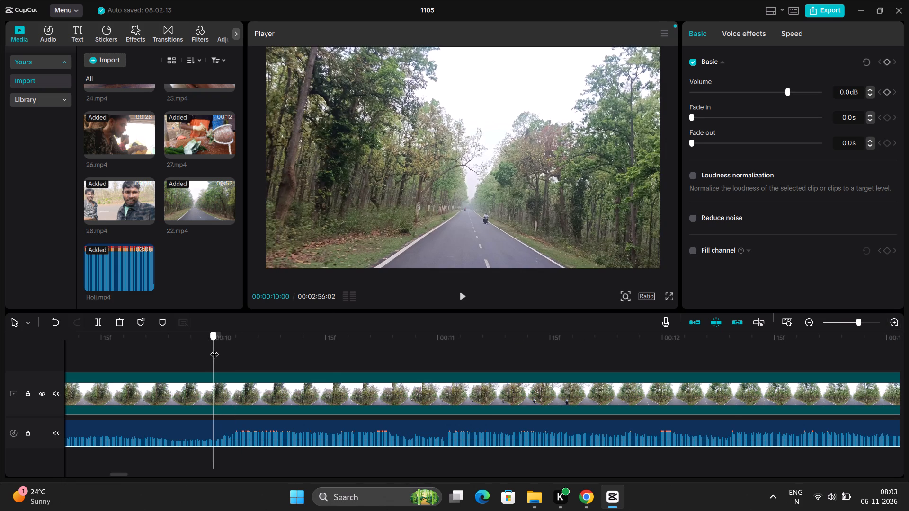
left_click_drag(214, 348, 223, 354)
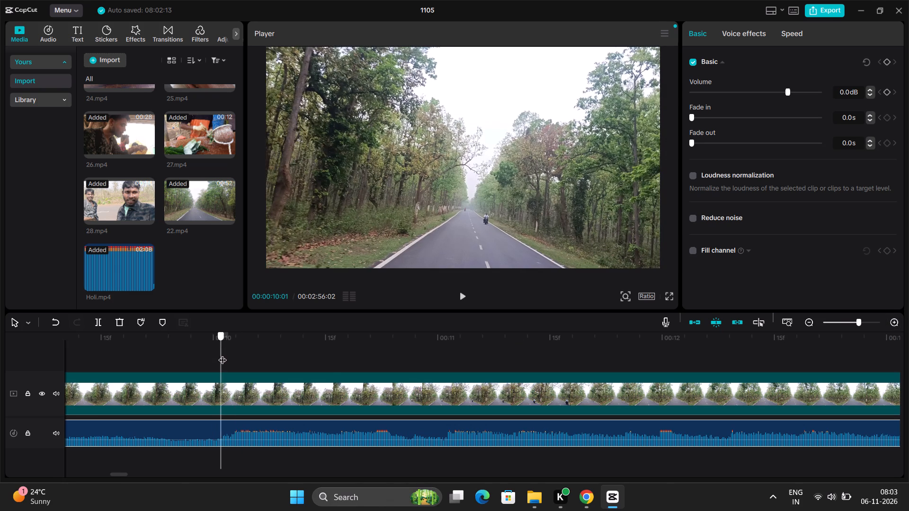
left_click_drag(223, 354, 216, 348)
left_click(224, 378)
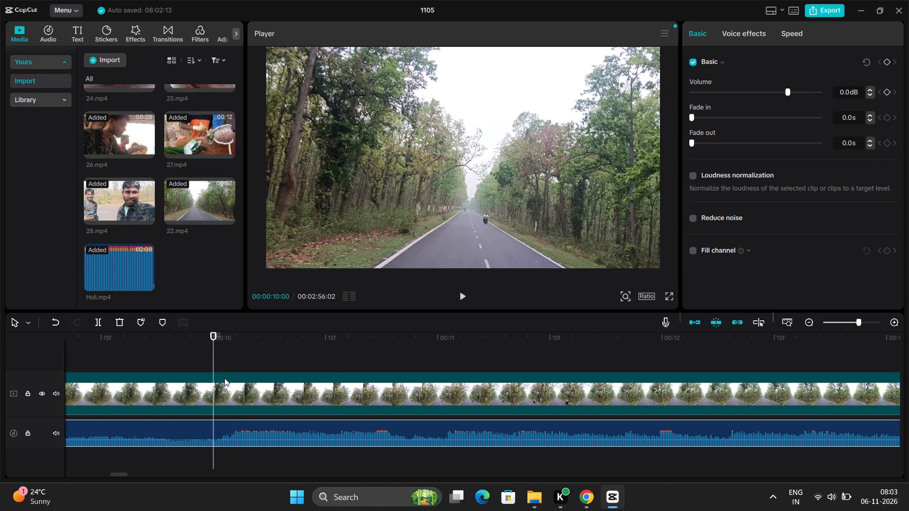
left_click(104, 320)
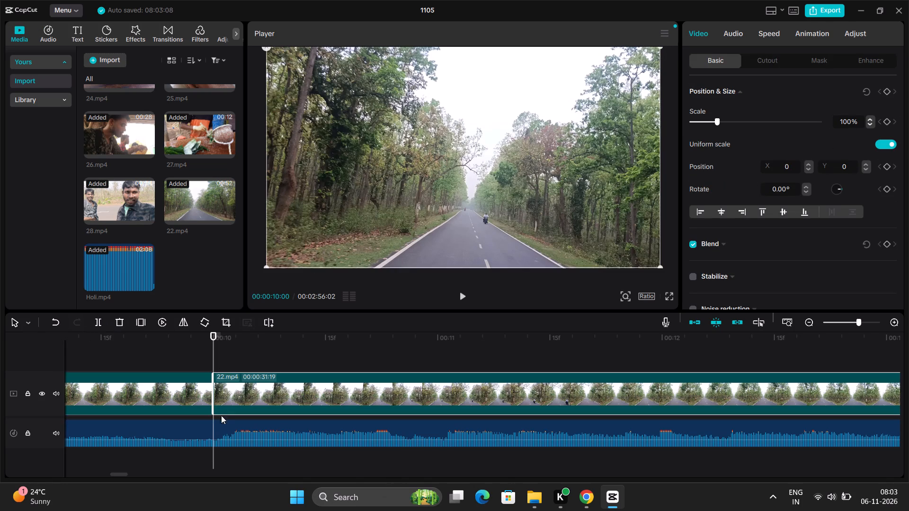
Split the Holi.mp4 audio at 00:00:10:00 and delete the part after the split.
left_click(238, 437)
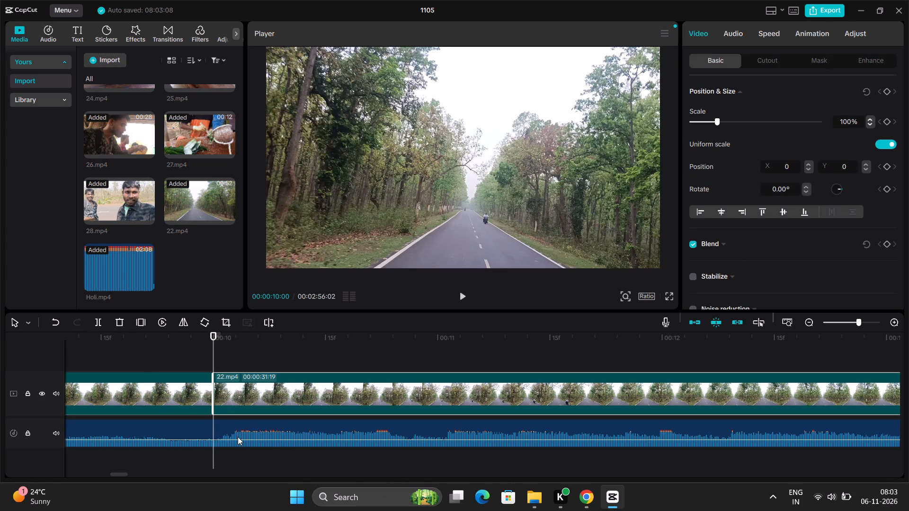
left_click(102, 321)
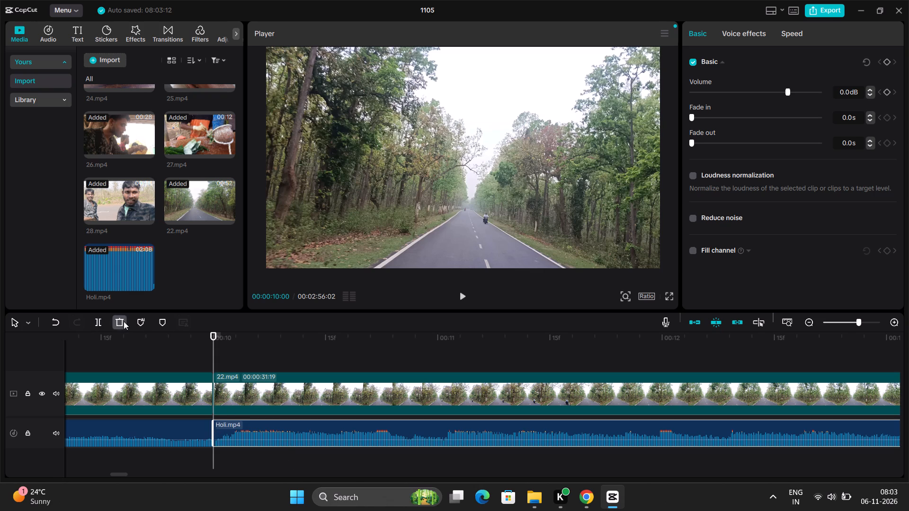
left_click(124, 321)
Delete the part of 22.mp4 after the 00:00:10:00 split.
left_click(273, 387)
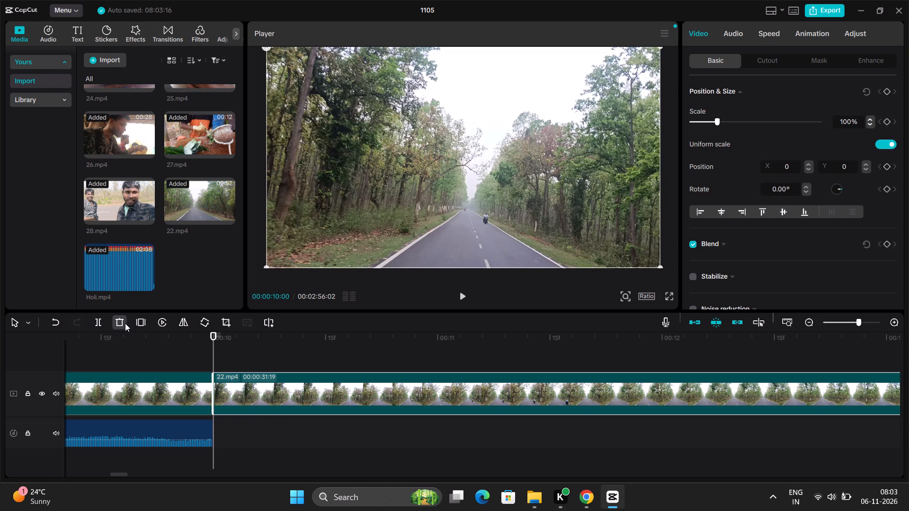
left_click(125, 323)
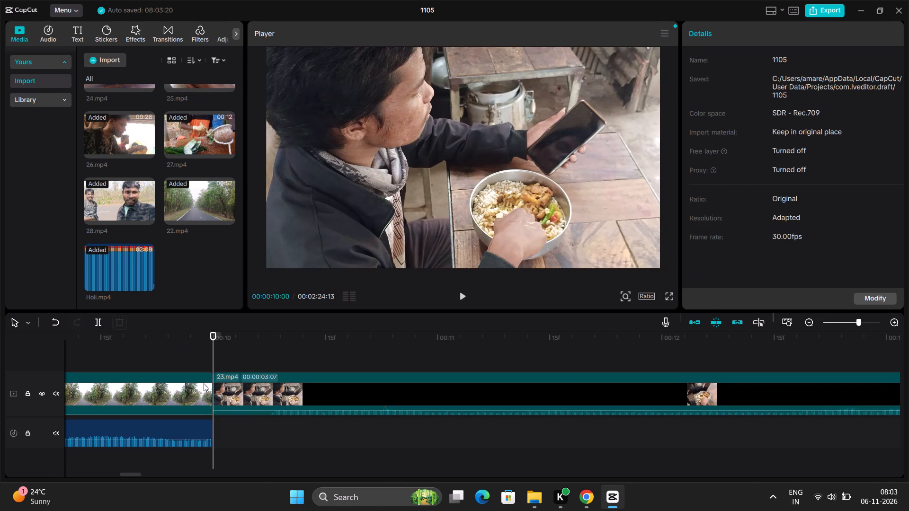
Set a 0.3 s fade-out on the trimmed Holi.mp4 audio.
left_click(194, 391)
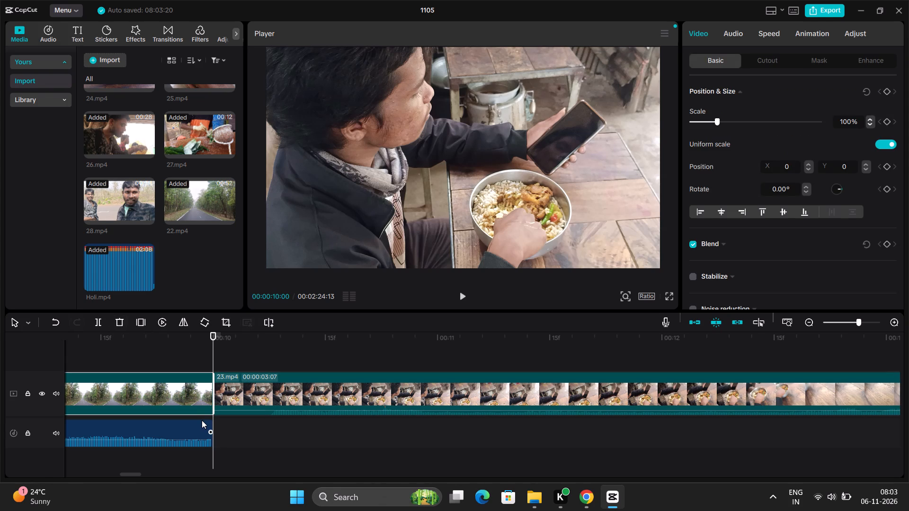
left_click(201, 420)
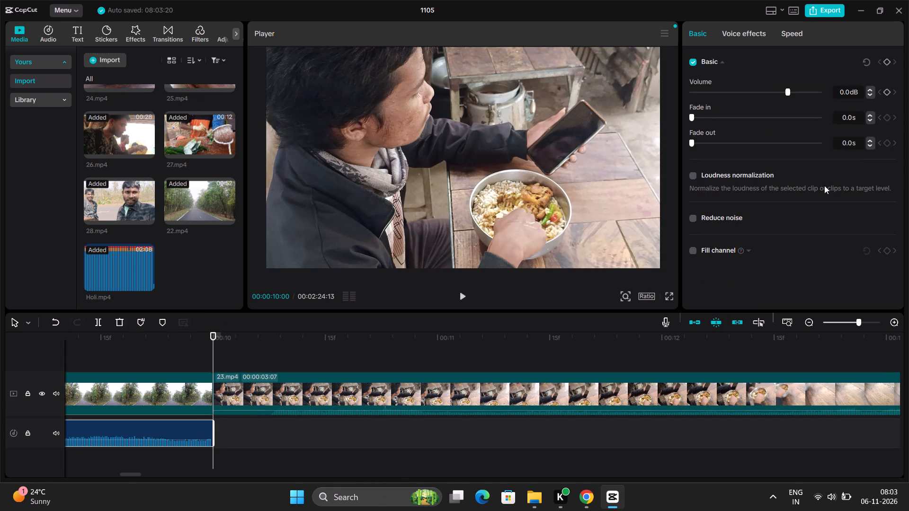
triple_click(871, 140)
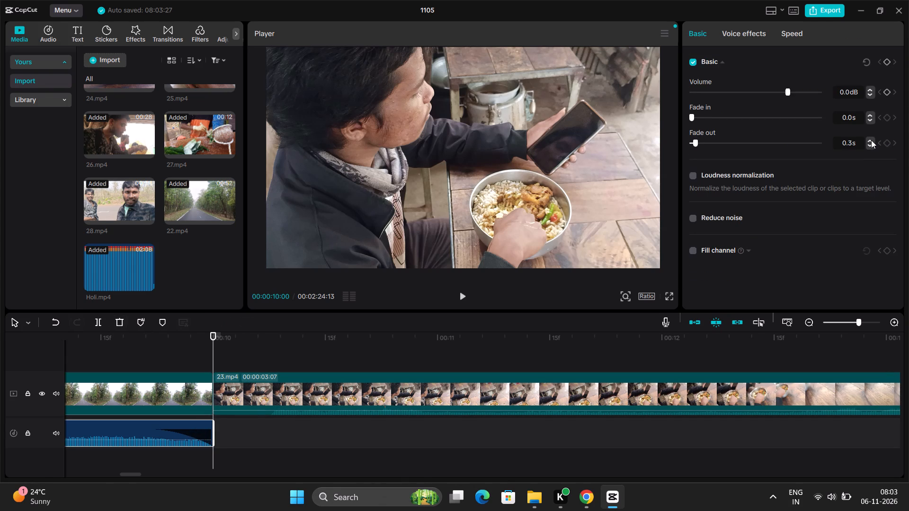
left_click(871, 140)
left_click(870, 144)
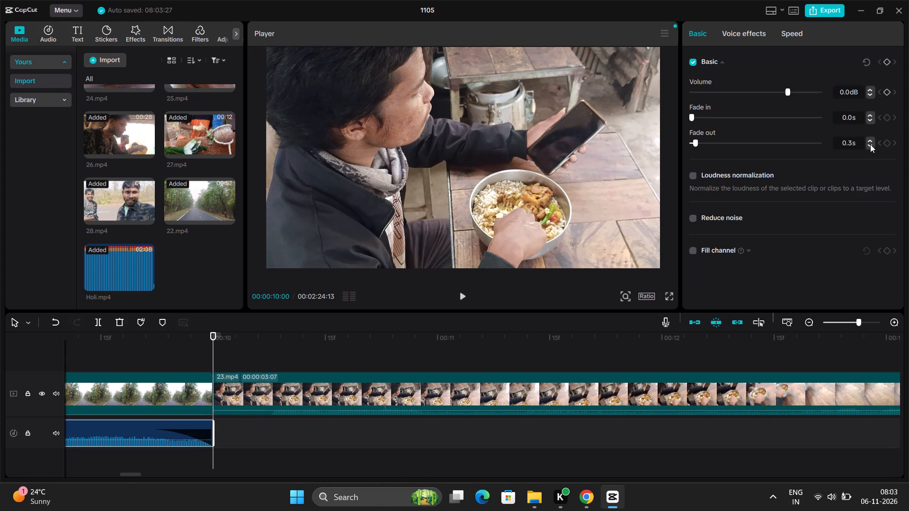
left_click(870, 144)
left_click(870, 144)
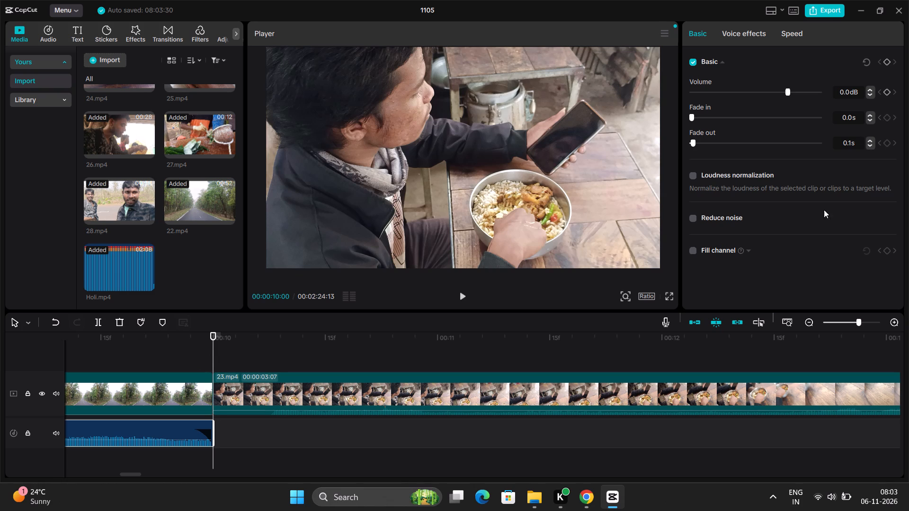
left_click(871, 139)
left_click(871, 139)
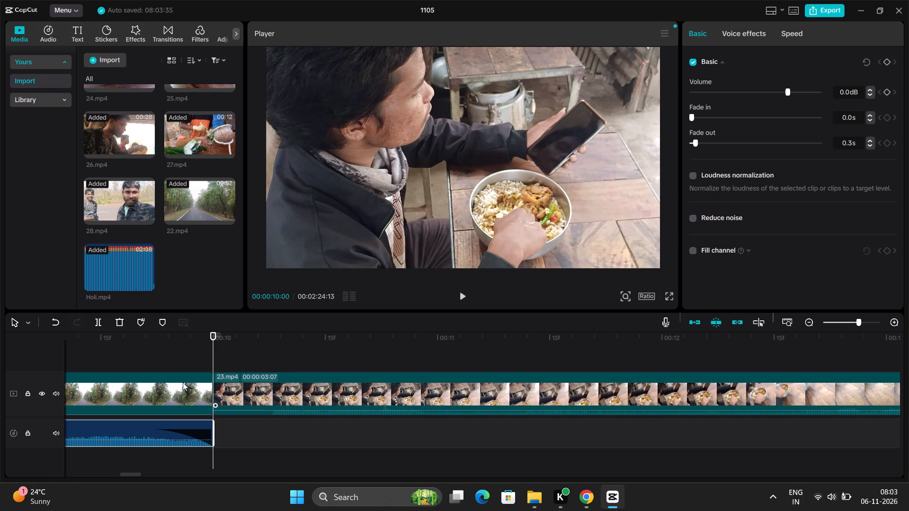
Look through the basic video settings of the trimmed 22.mp4 and open its animation options.
left_click(170, 393)
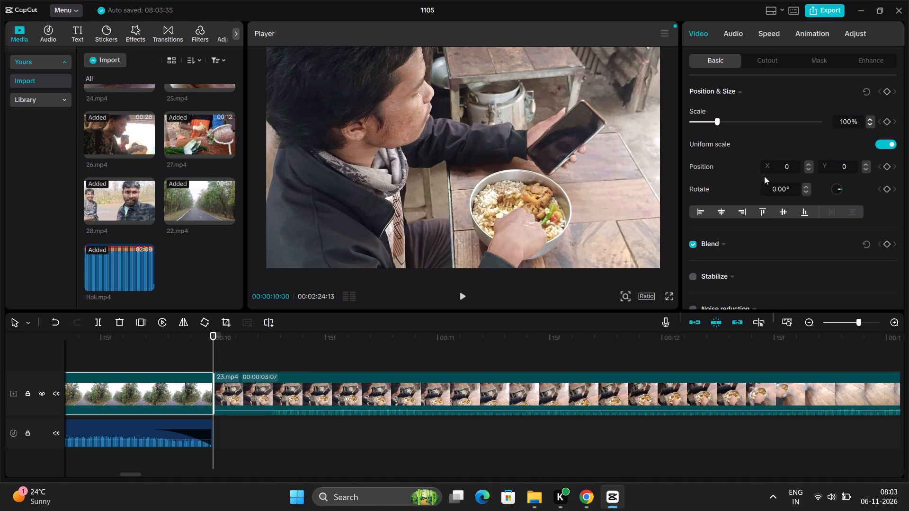
left_click_drag(901, 186, 900, 191)
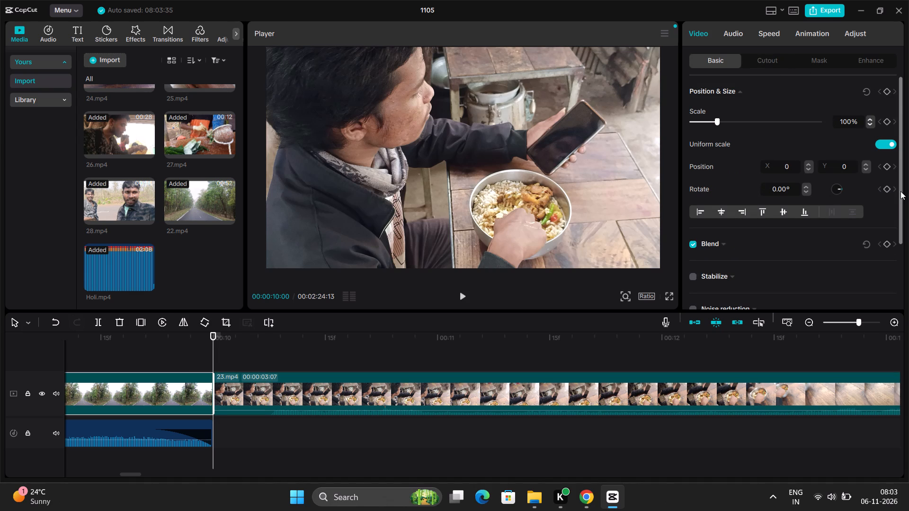
left_click_drag(900, 191, 900, 267)
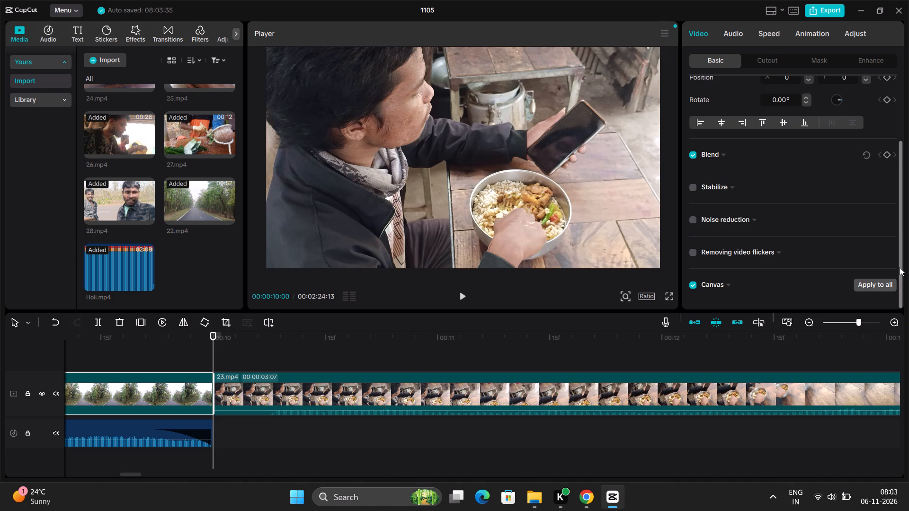
left_click_drag(900, 267, 908, 127)
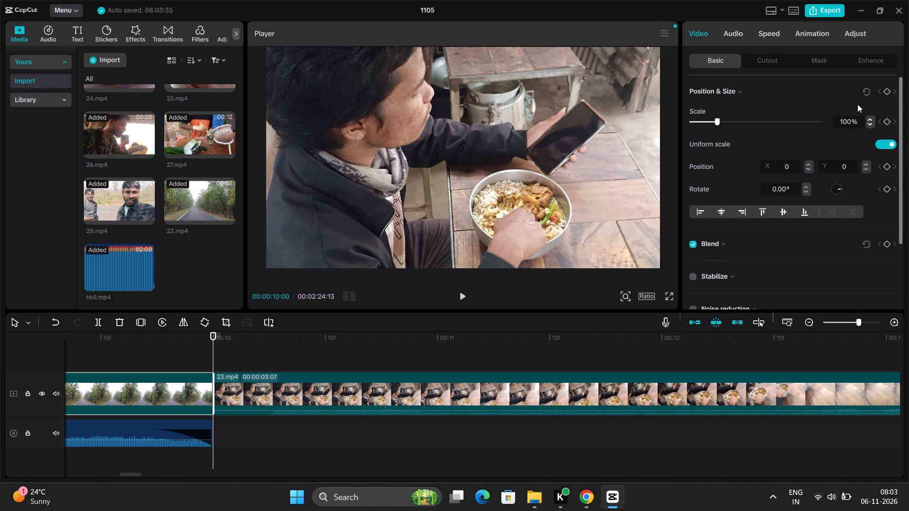
left_click(817, 31)
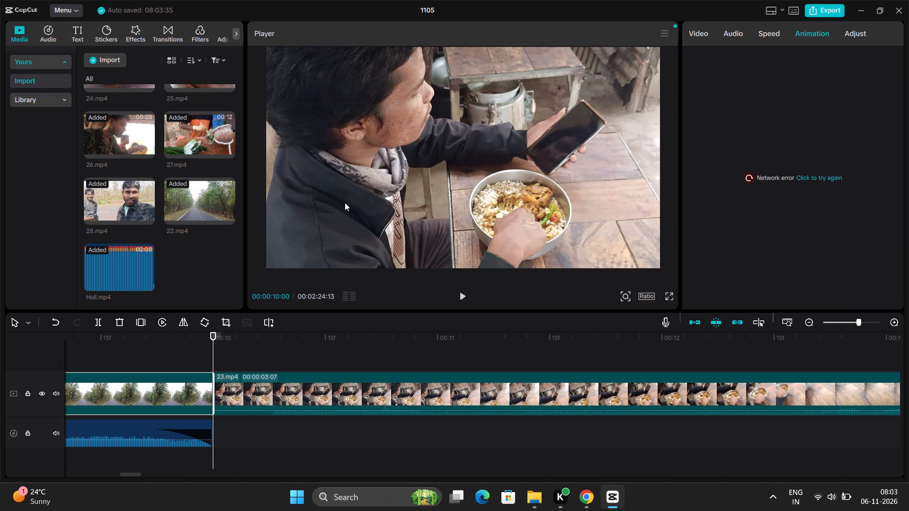
Play 23.mp4 from 00:00:10:00 into the start of 24.mp4, pausing at intervals up to 00:00:14:02.
key("space")
key("space")
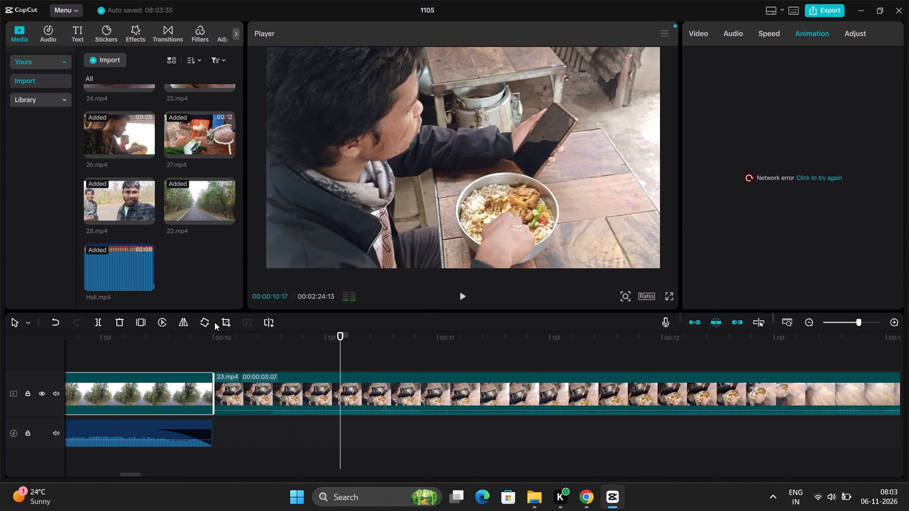
key("space")
key("space")
key("space")
key("space")
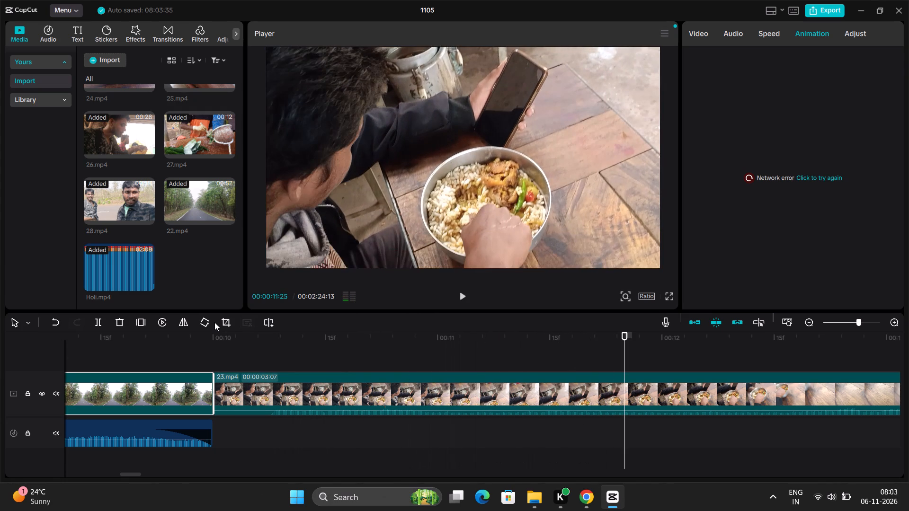
key("space")
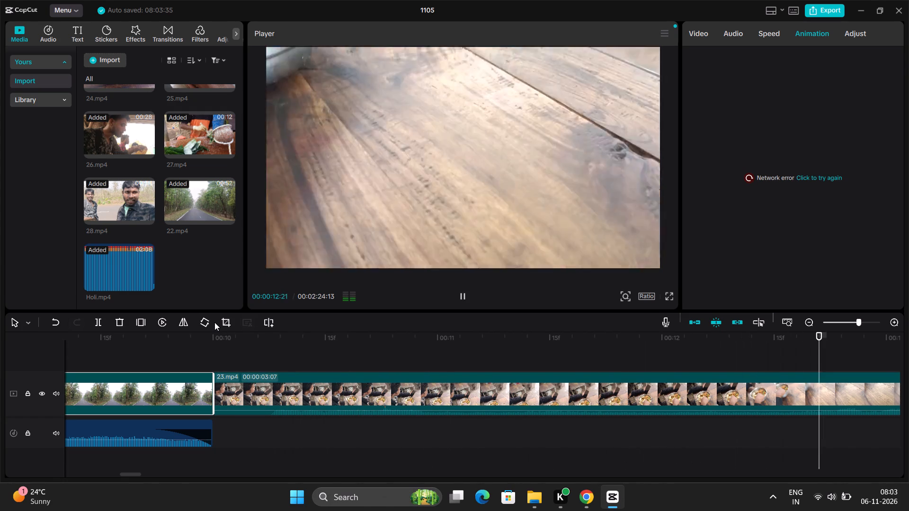
key("space")
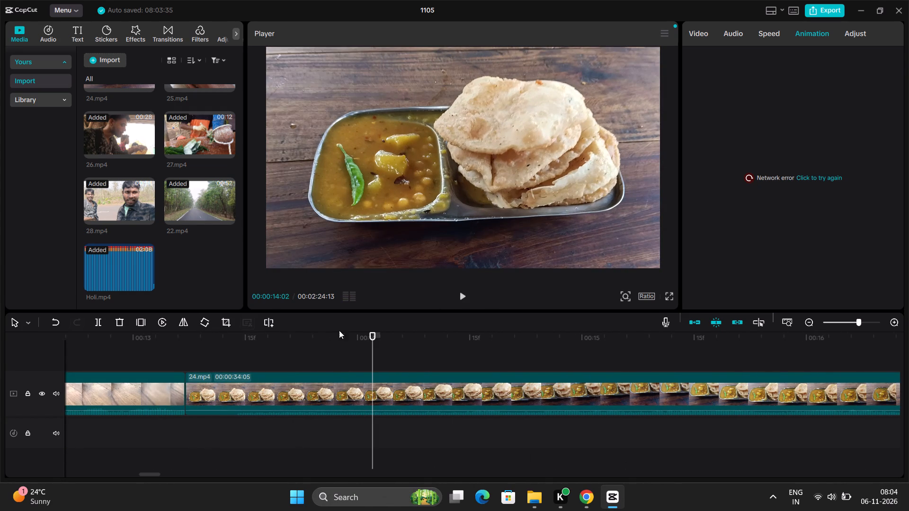
Delete 23.mp4 and 24.mp4 together from the timeline.
left_click(813, 322)
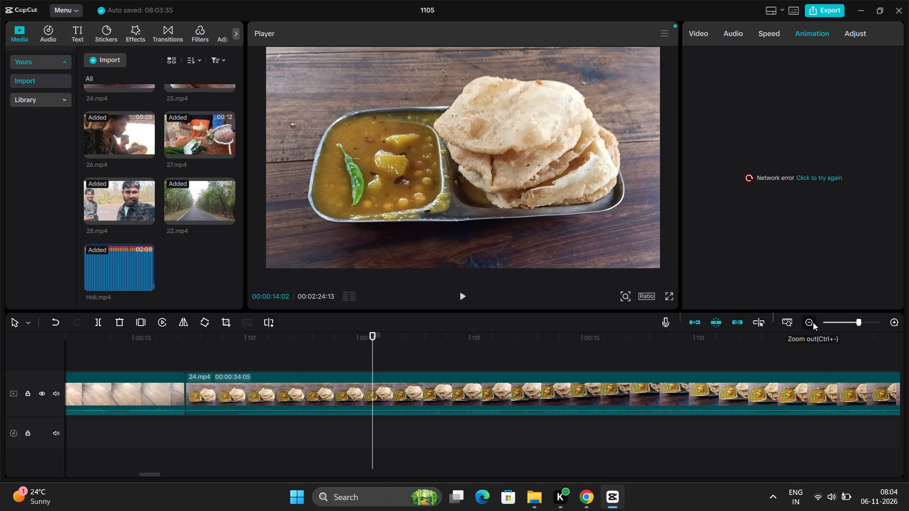
left_click(813, 322)
left_click(813, 322)
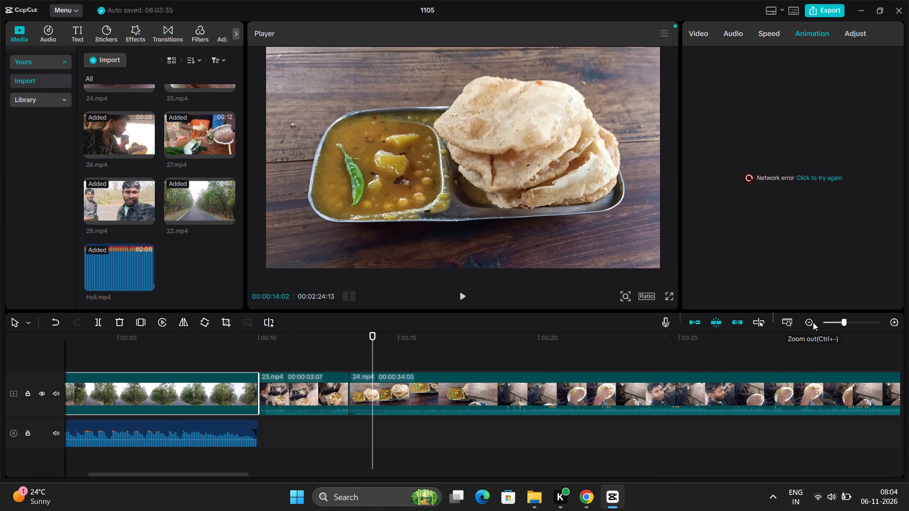
left_click(813, 322)
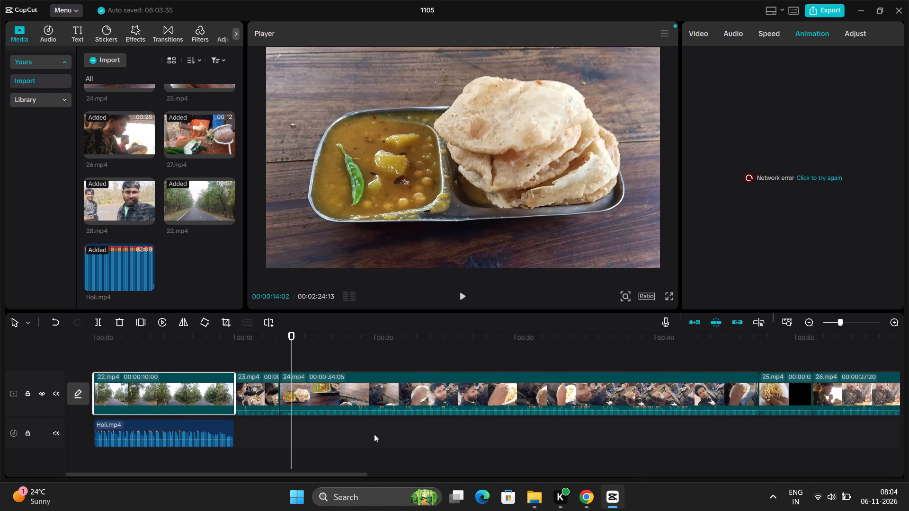
left_click_drag(374, 433, 275, 404)
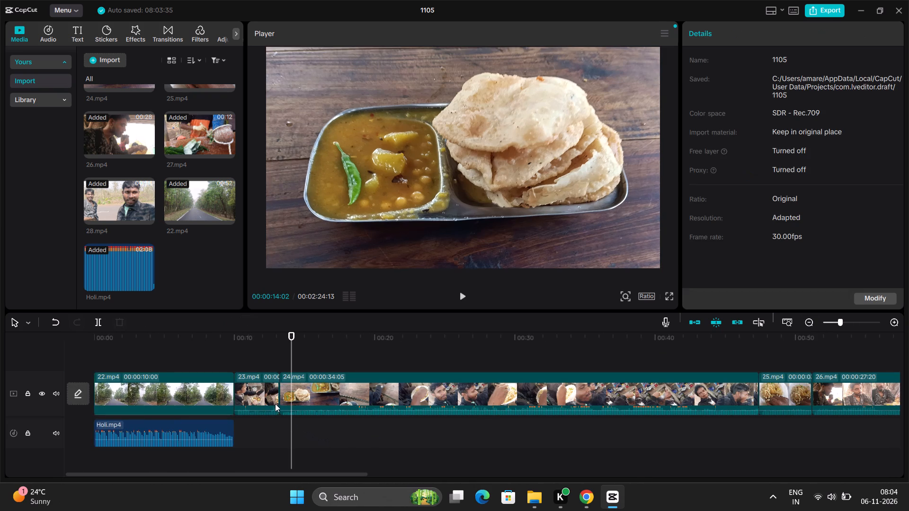
left_click_drag(275, 404, 273, 394)
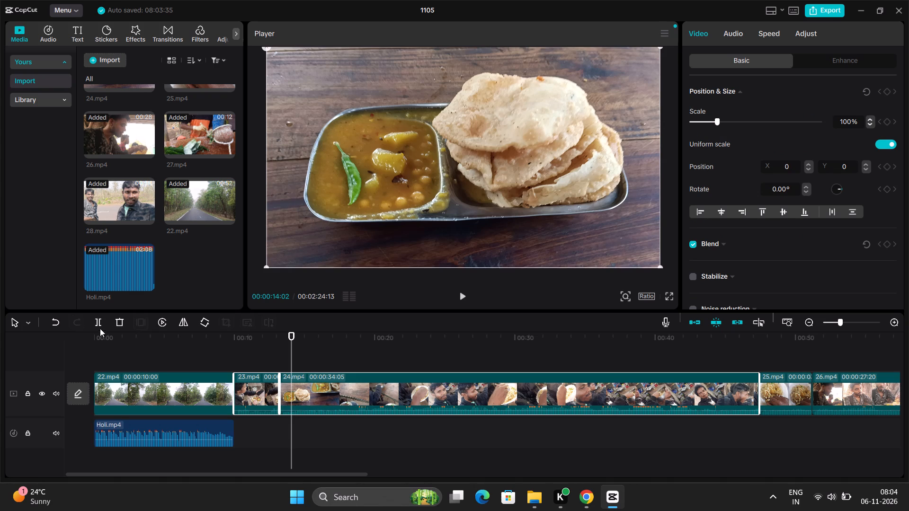
left_click(116, 324)
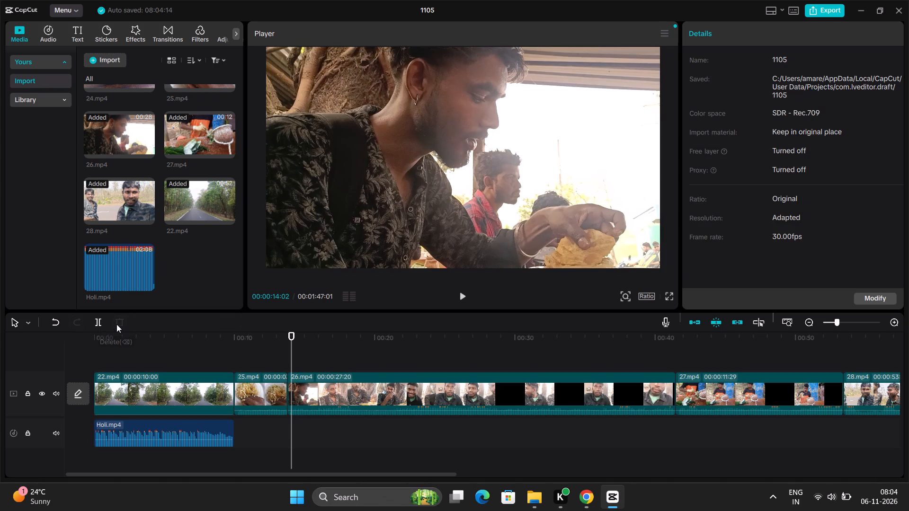
Preview the opening of 25.mp4 from the end of 22.mp4, and delete 25.mp4 from the timeline.
left_click_drag(291, 340, 250, 348)
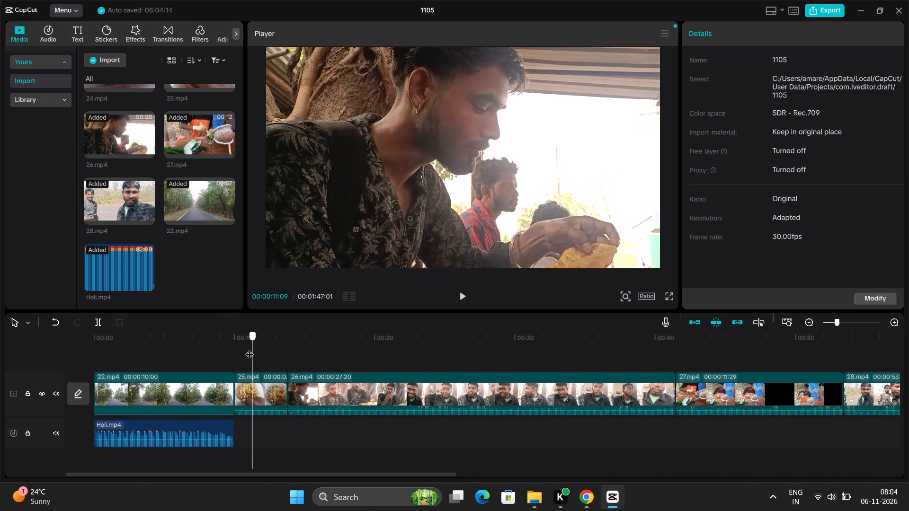
left_click_drag(250, 348, 233, 350)
key("space")
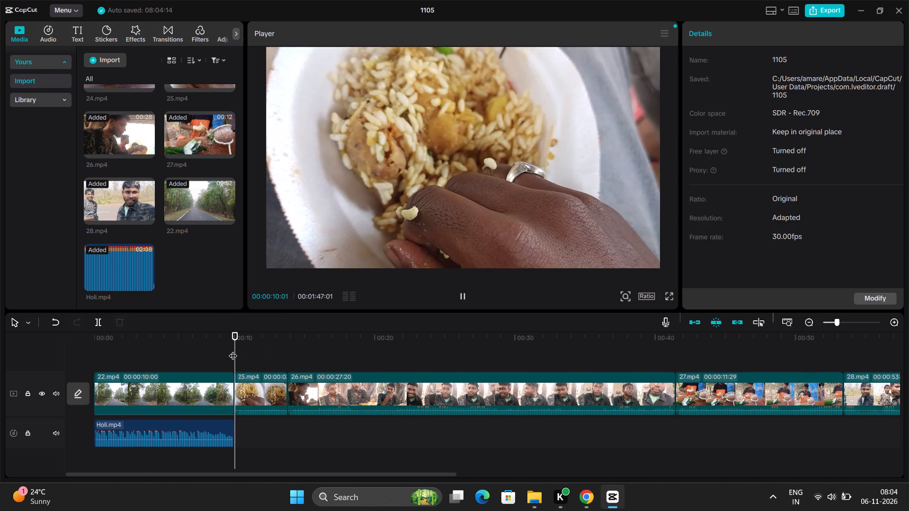
key("space")
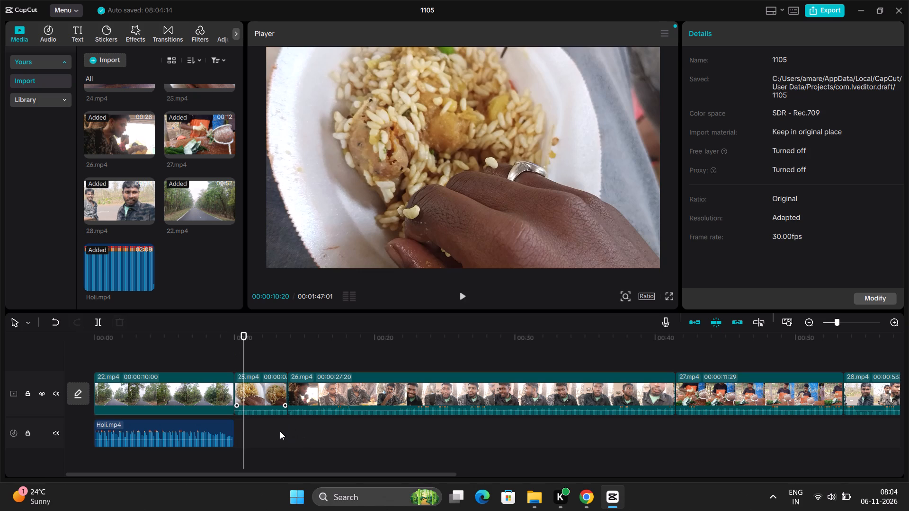
left_click_drag(280, 431, 250, 399)
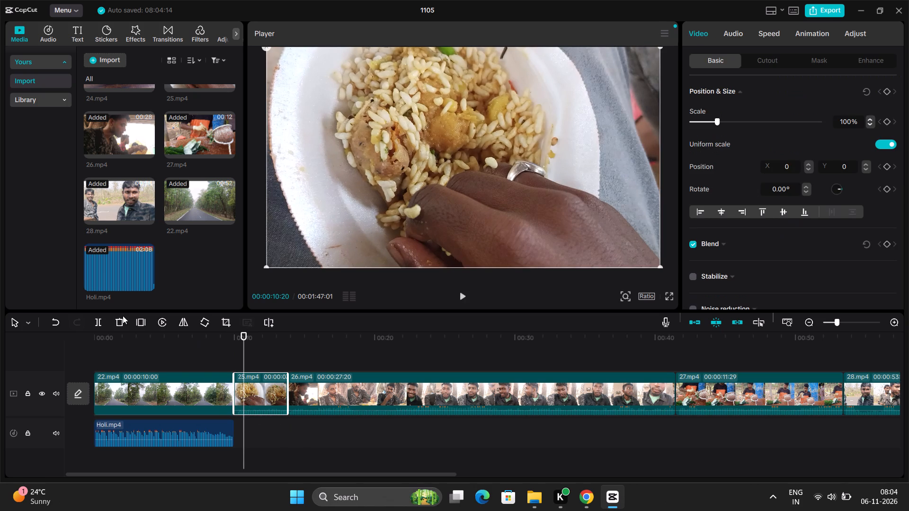
left_click(120, 319)
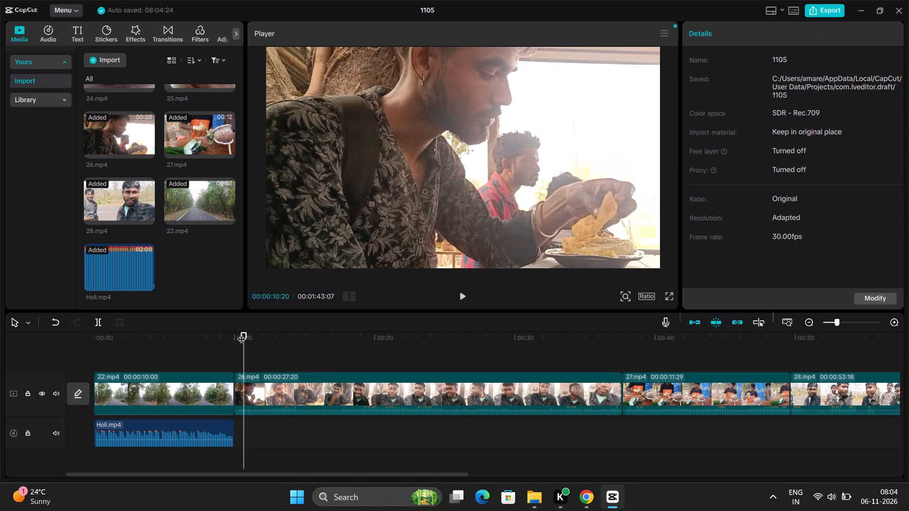
Play 26.mp4 from its start just after 22.mp4, pausing at intervals, to review the footage.
left_click_drag(242, 334, 236, 334)
key("space")
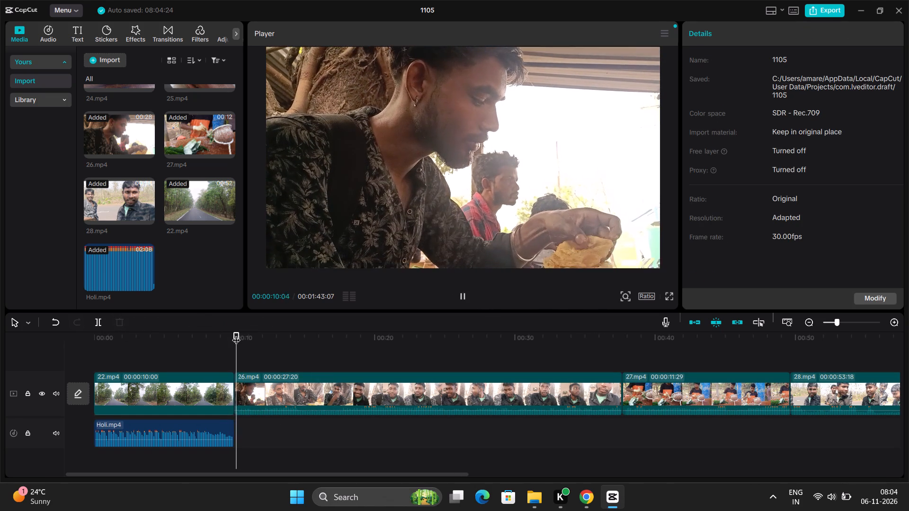
key("space")
key("space")
key("space")
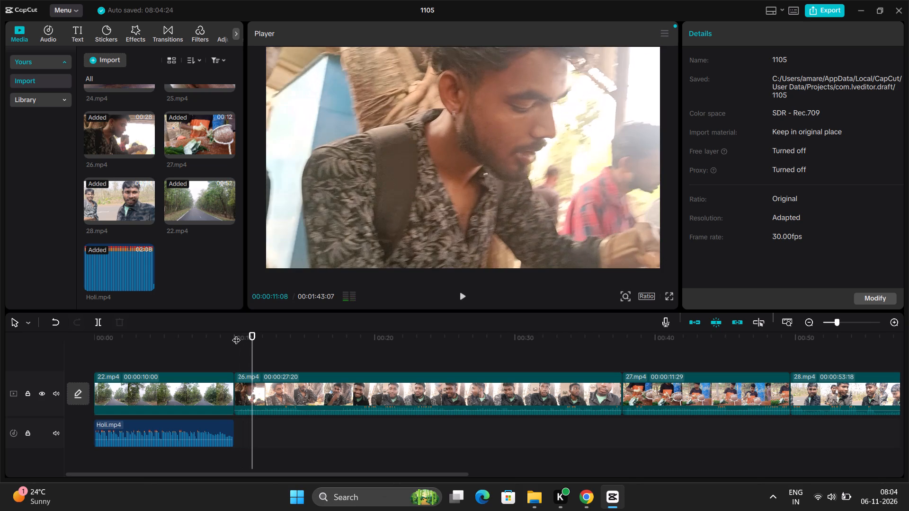
key("space")
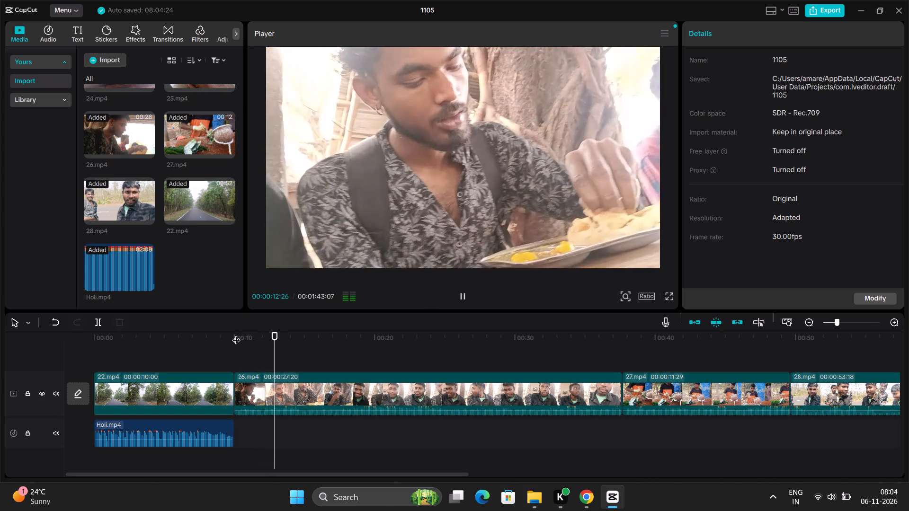
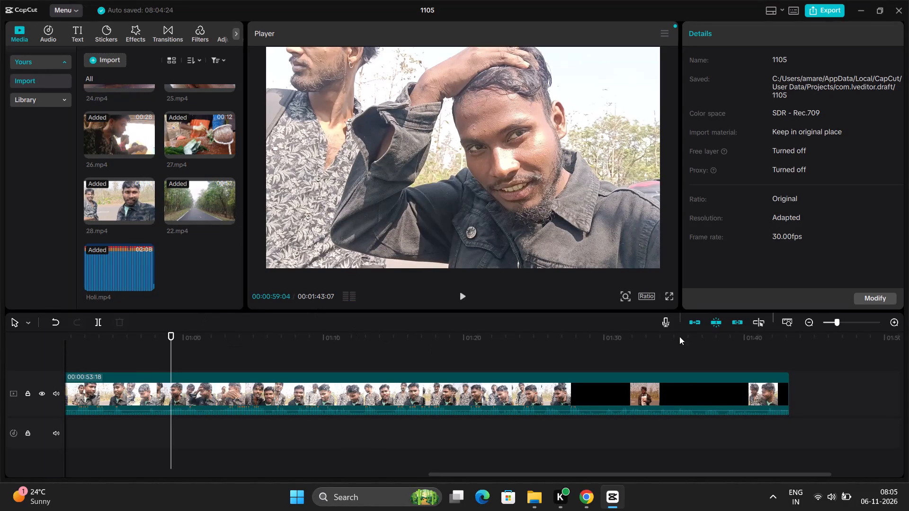
Delete 26.mp4 and 27.mp4 together from the timeline.
left_click(813, 322)
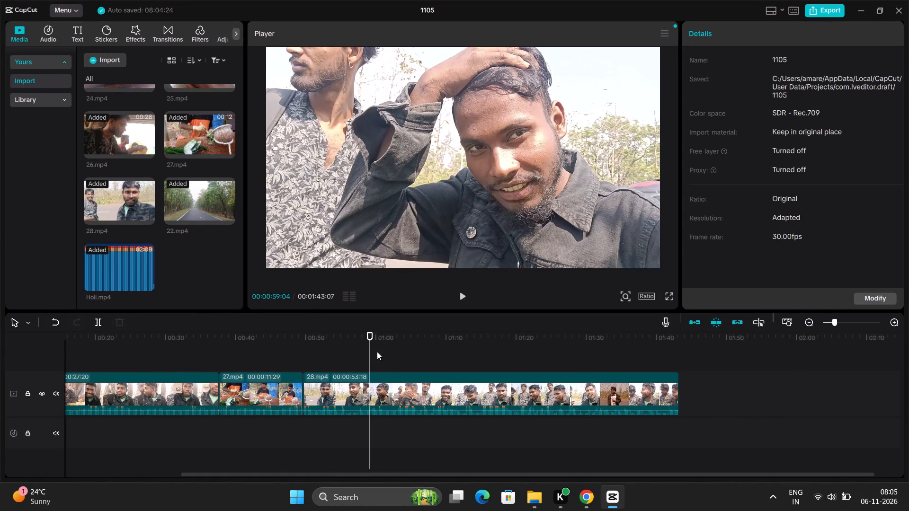
left_click_drag(370, 345, 216, 363)
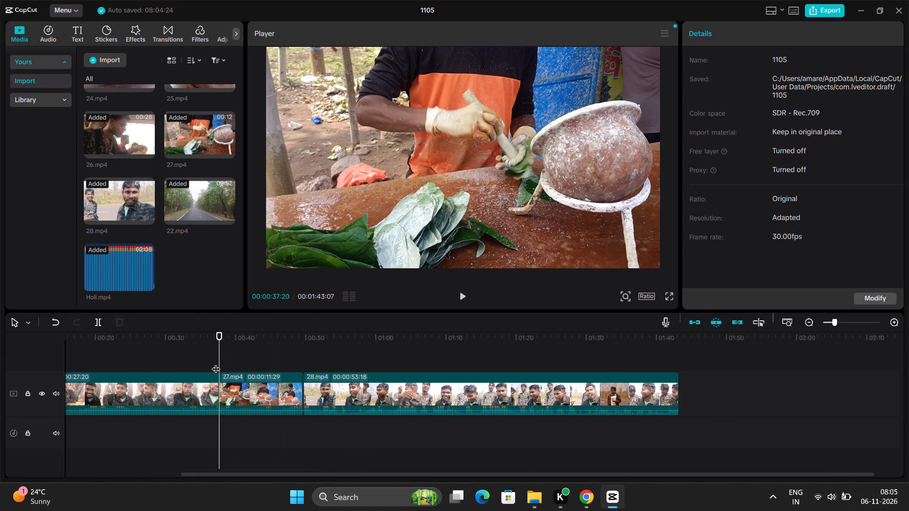
left_click_drag(245, 430, 190, 396)
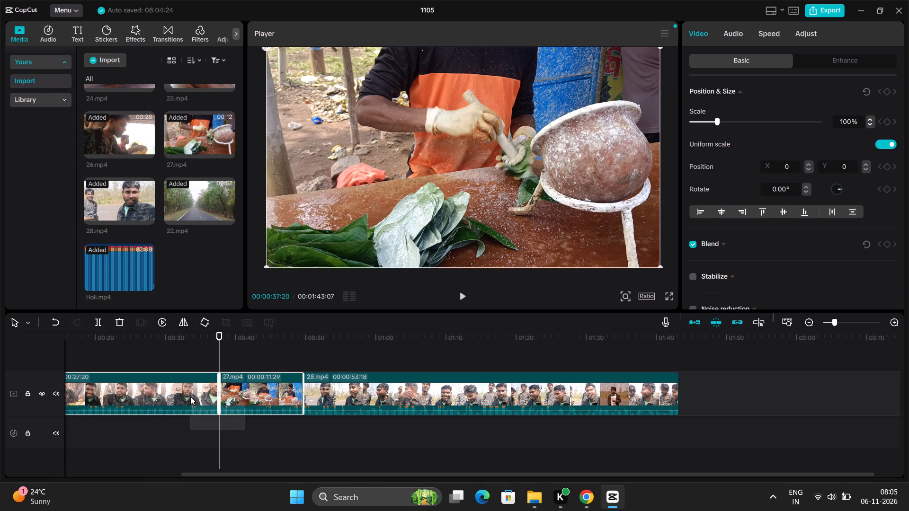
left_click(124, 326)
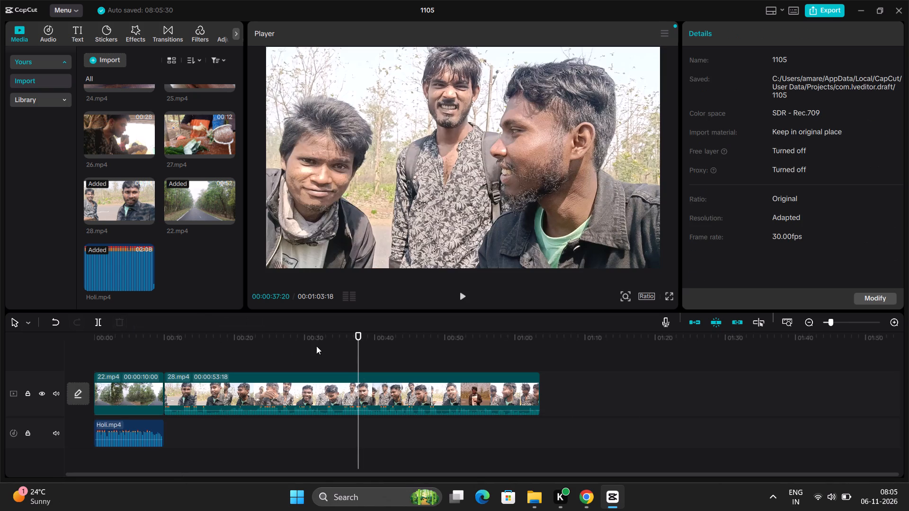
Insert the animated time-passing clip (Creating_...o_mvp.mp4) at 00:00:10:00, between 22.mp4 and 28.mp4.
left_click_drag(357, 338, 181, 352)
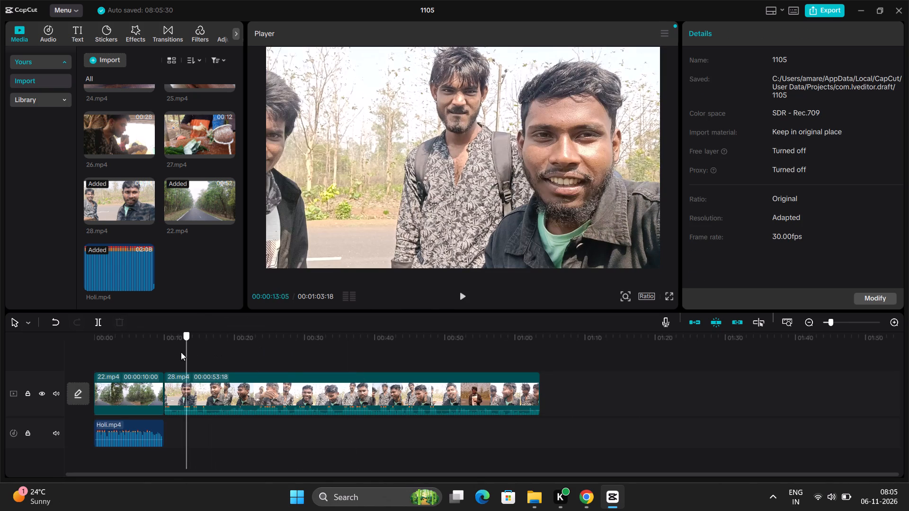
left_click_drag(181, 352, 165, 351)
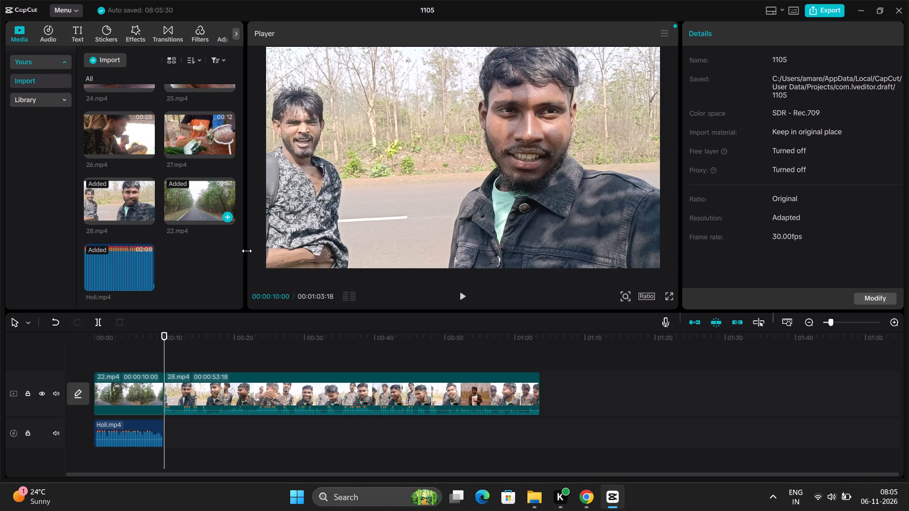
left_click_drag(238, 272, 243, 185)
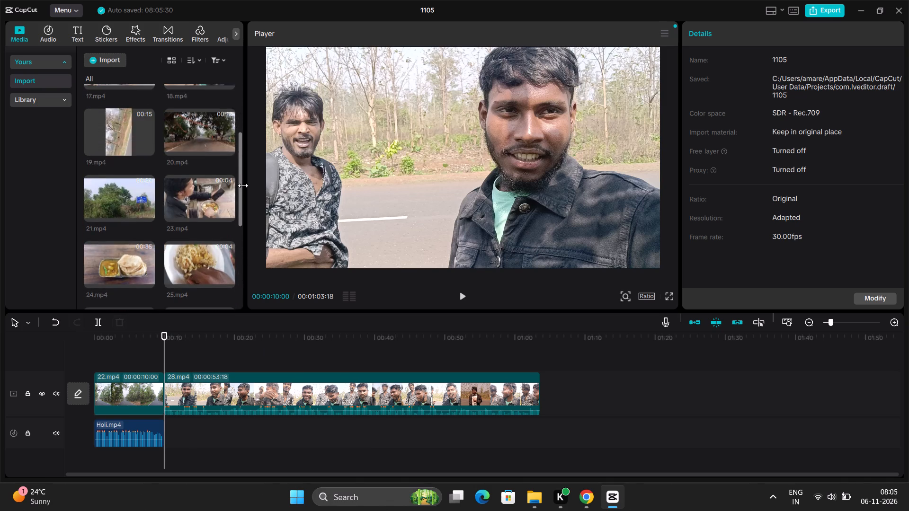
left_click_drag(243, 185, 243, 121)
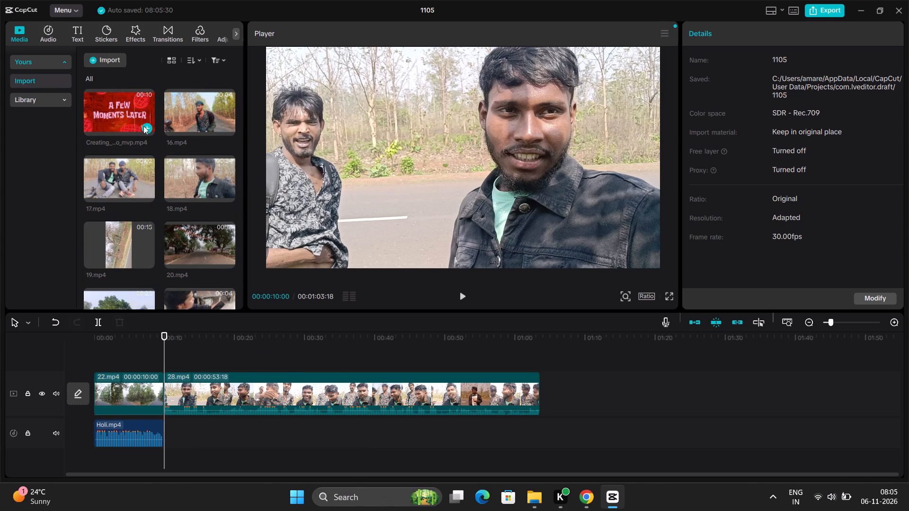
left_click(143, 126)
Preview the time-passing clip, split it at 00:00:15:09 where "2000 Years Later" begins, and delete the part before the split.
key("space")
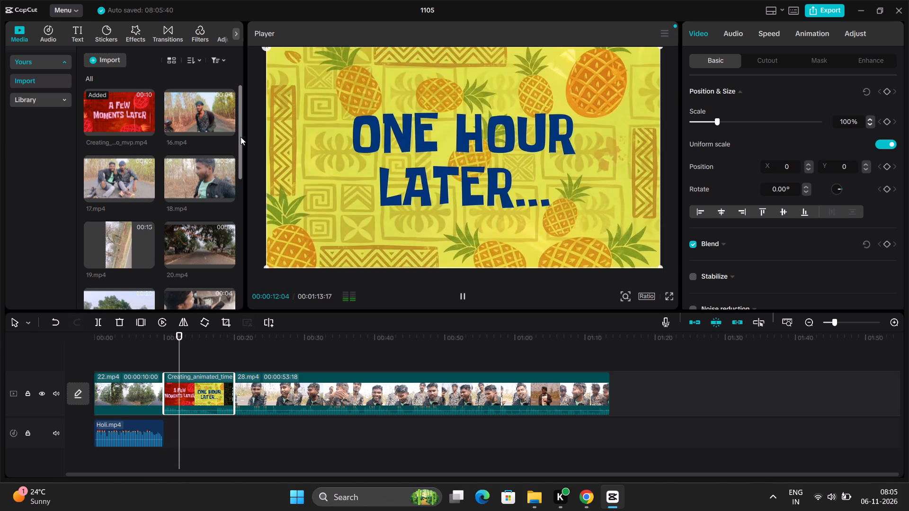
key("space")
key("space")
key("space")
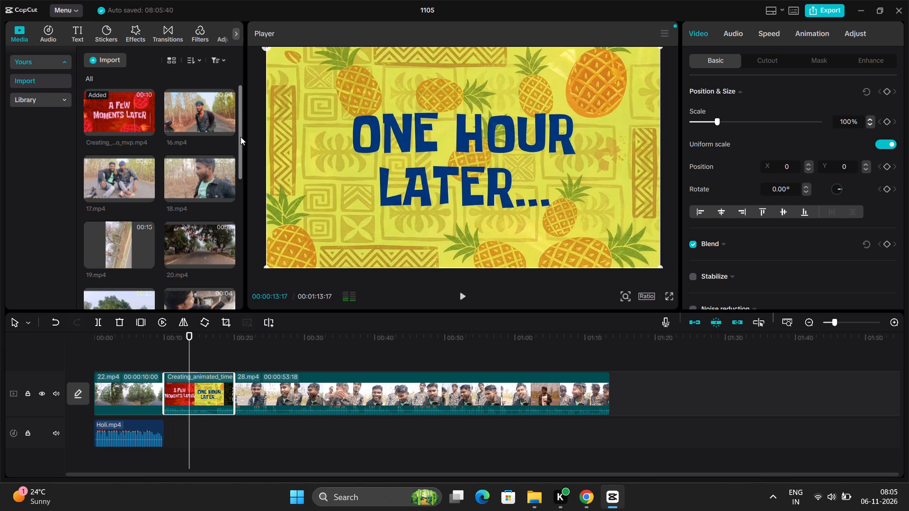
key("space")
key("space")
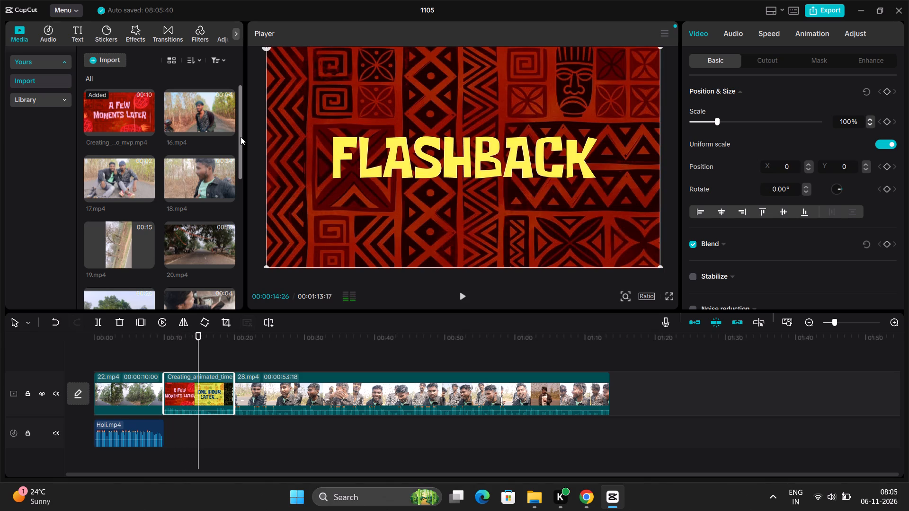
left_click(892, 321)
left_click(892, 321)
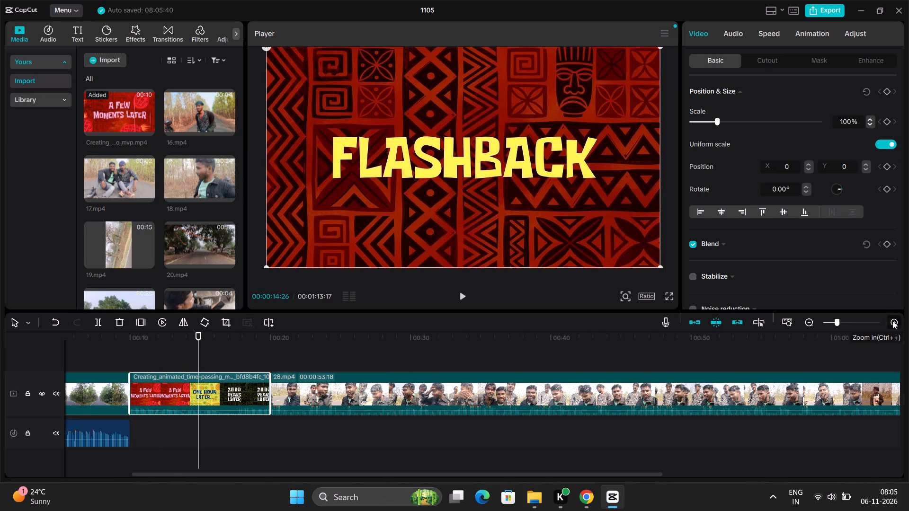
key("space")
key("space")
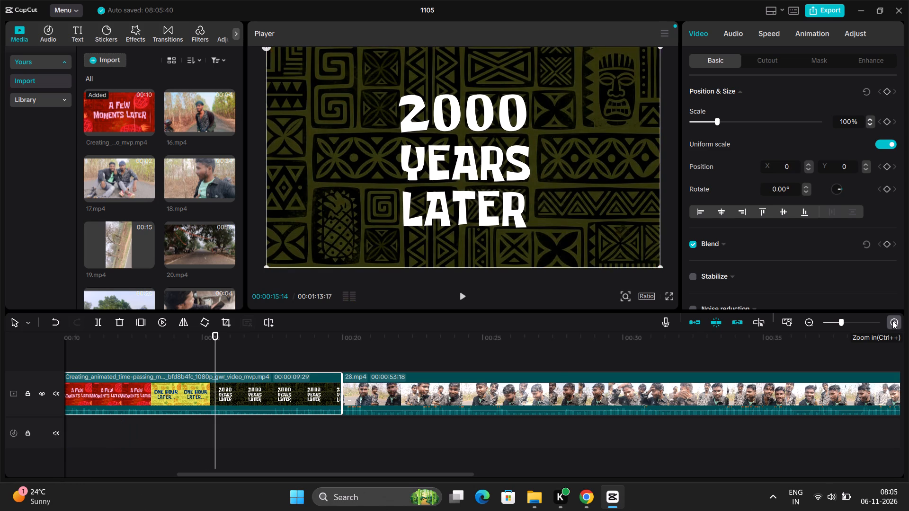
left_click_drag(216, 337, 210, 341)
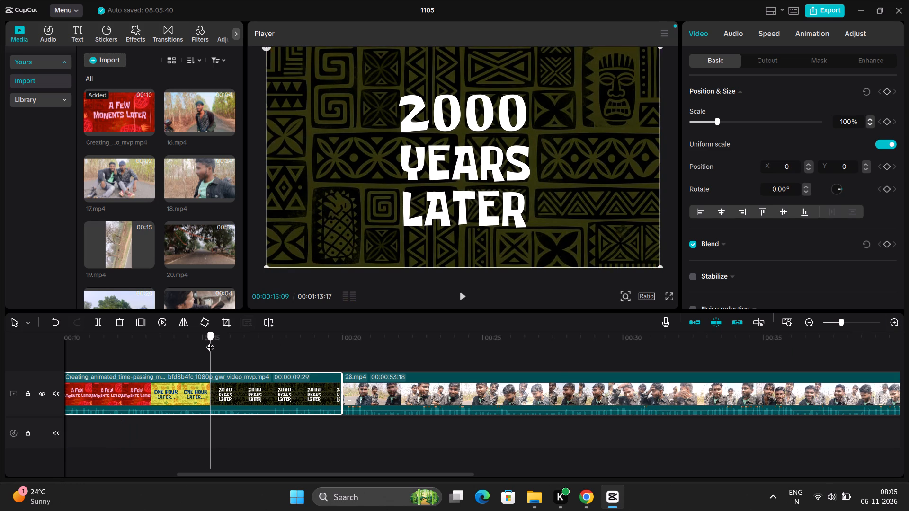
left_click(95, 324)
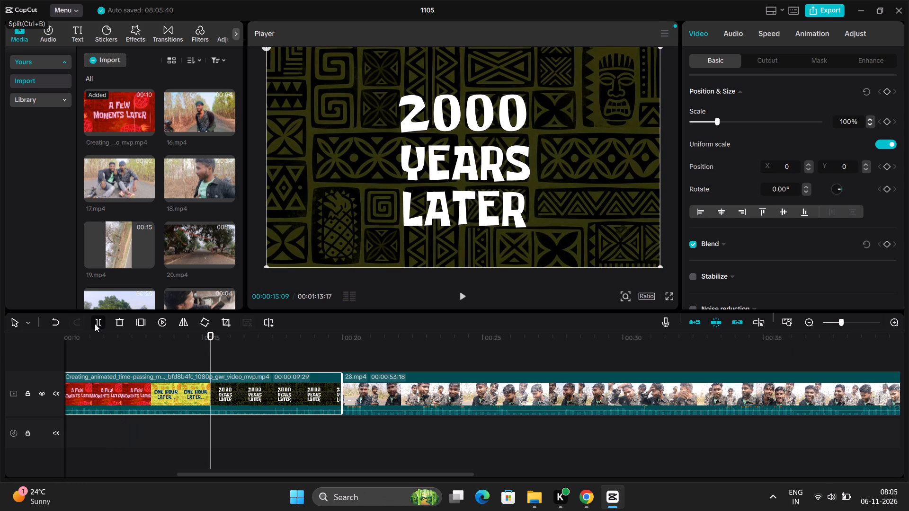
left_click(187, 384)
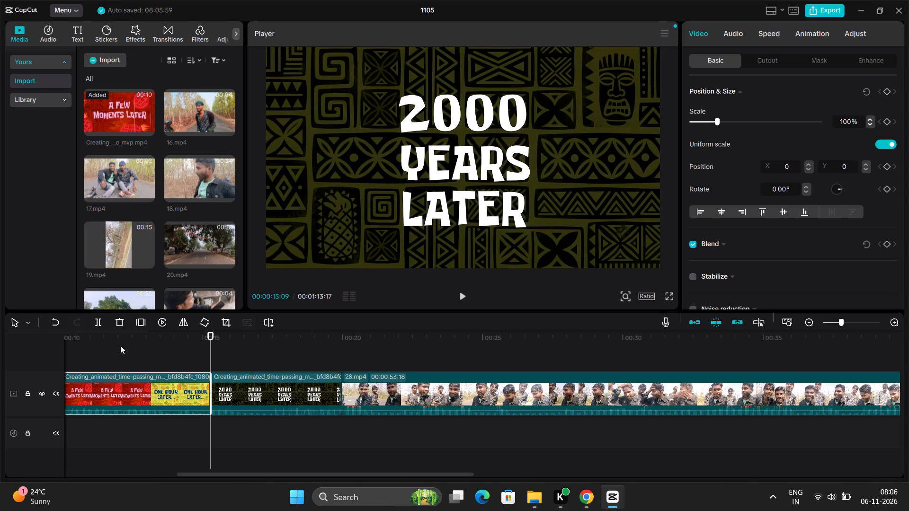
left_click(114, 324)
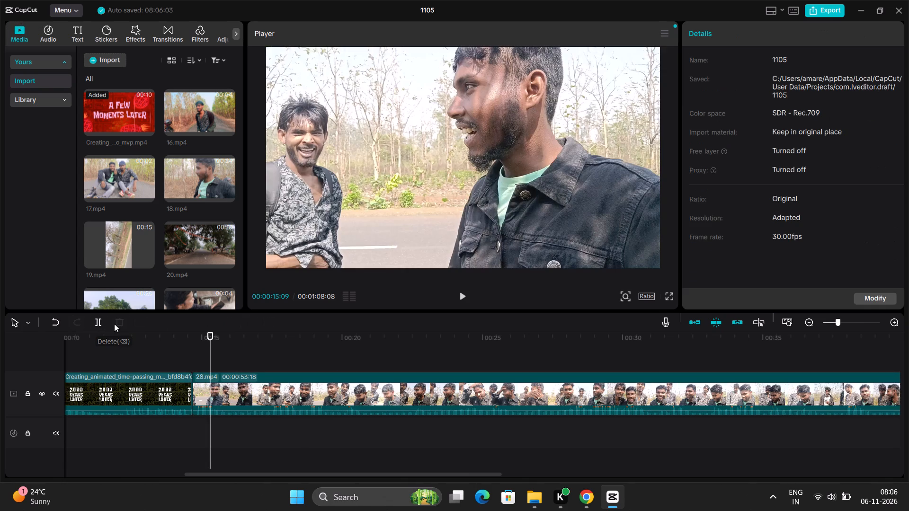
Preview the "2000 Years Later" clip from 00:00:10:00, split it at 00:00:12:04, and delete the part after the split.
left_click(810, 320)
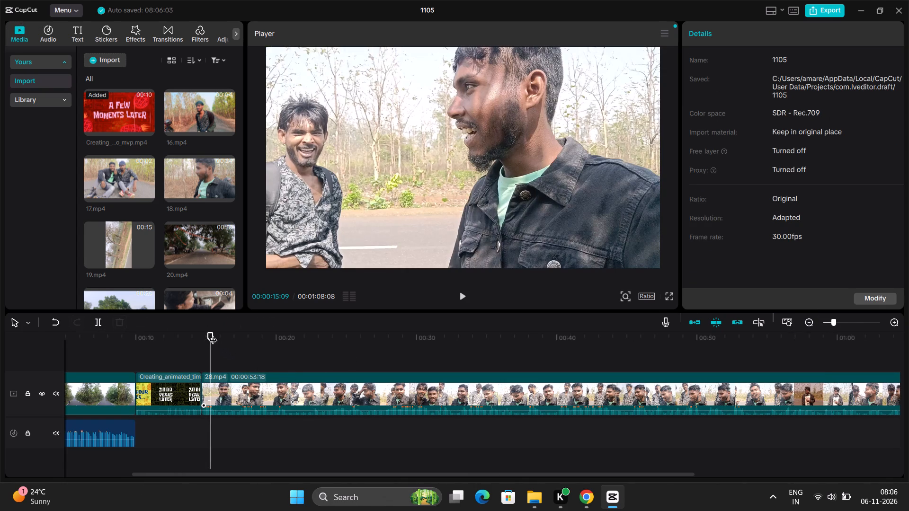
left_click_drag(212, 334, 138, 345)
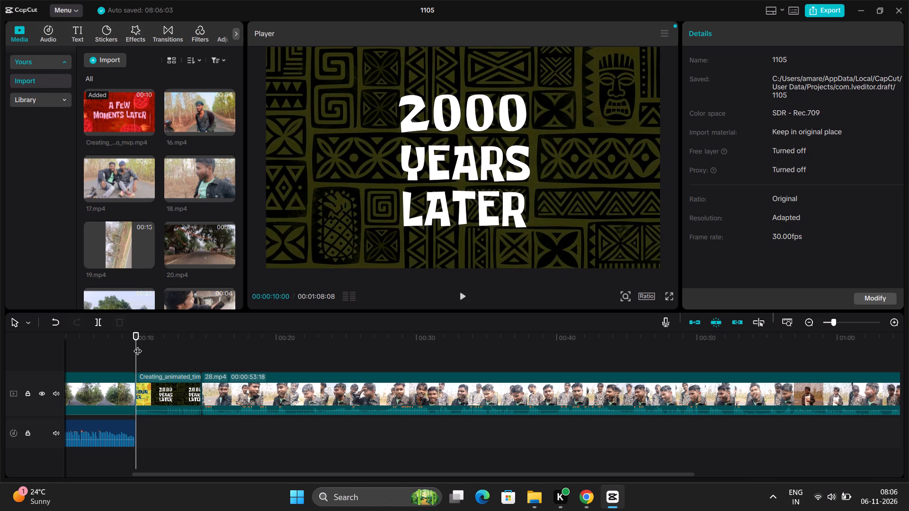
key("space")
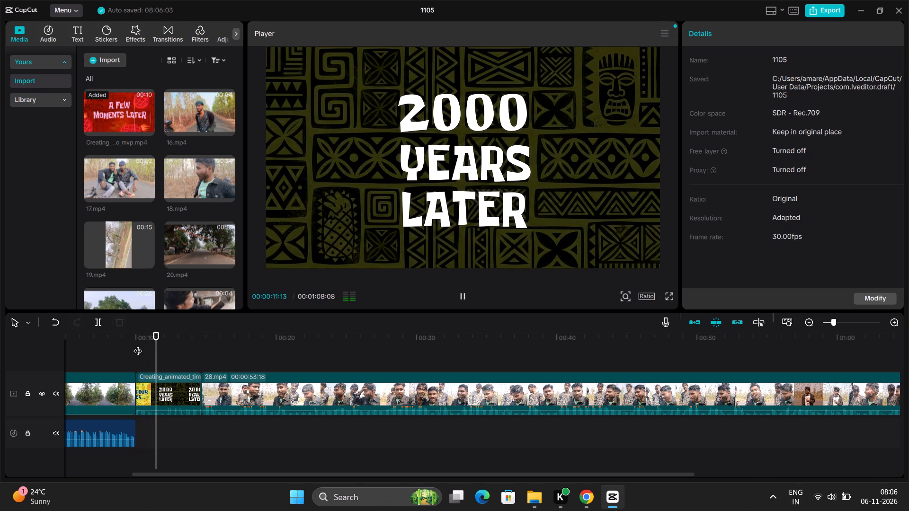
key("space")
key("space")
key("space")
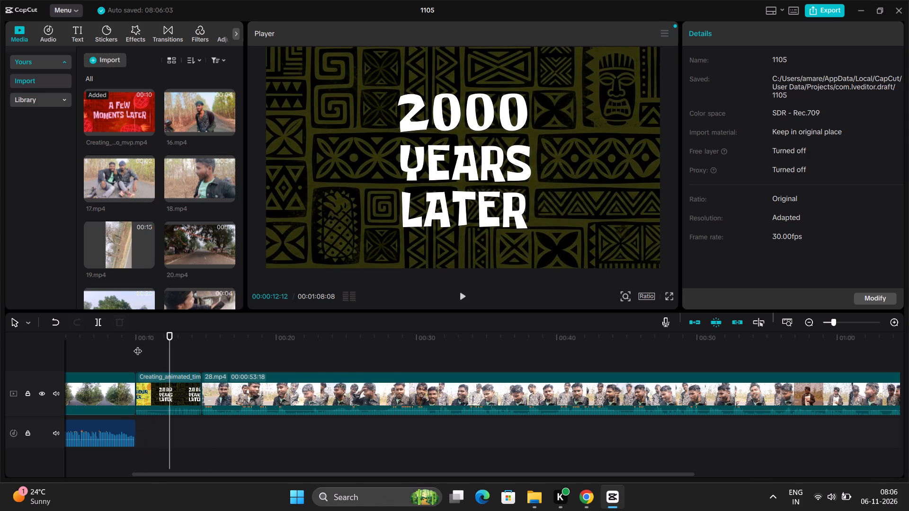
left_click(169, 344)
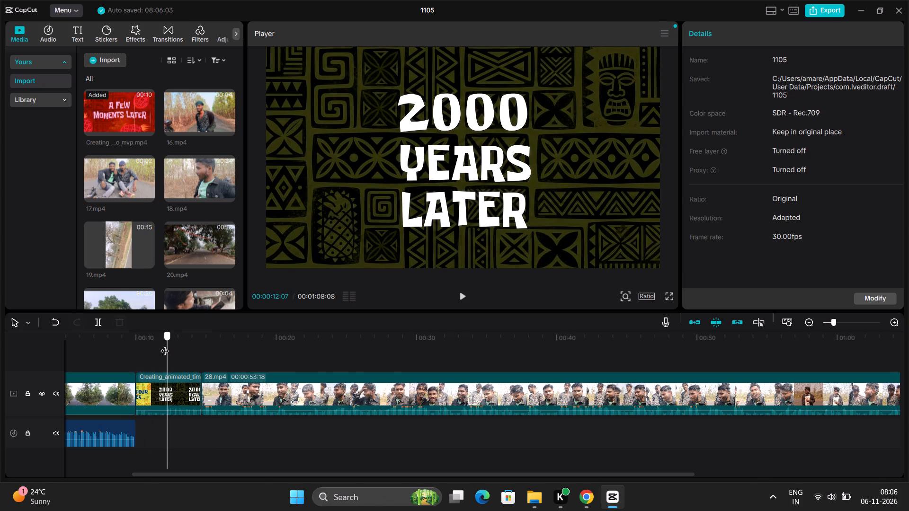
left_click(172, 377)
left_click(99, 321)
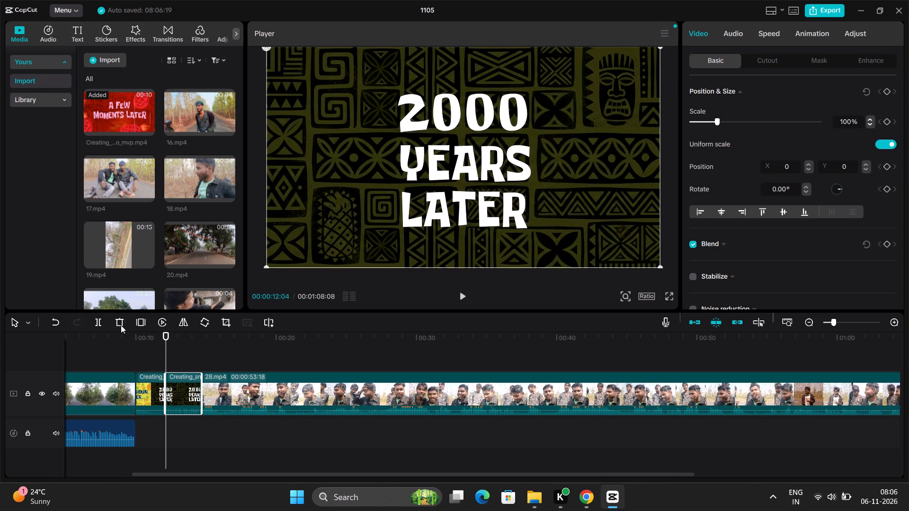
left_click(119, 324)
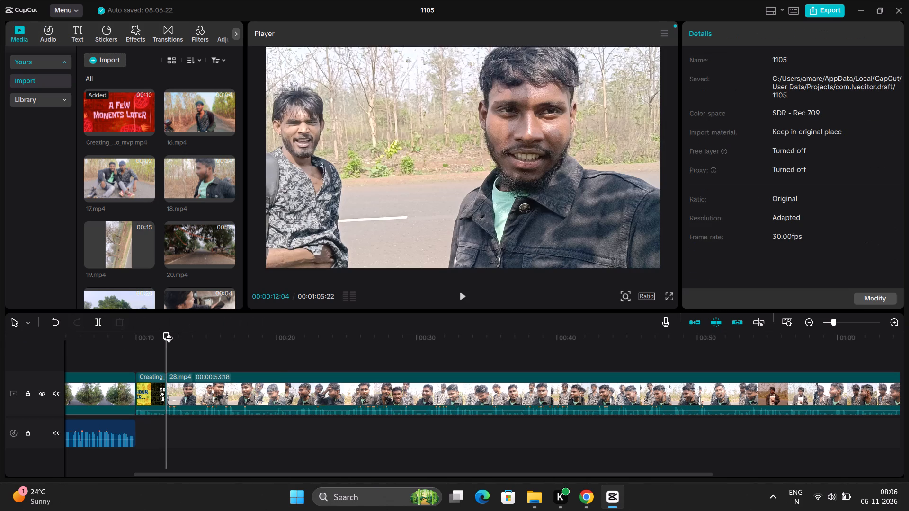
Play from the end of 22.mp4 through the shortened "2000 Years Later" clip into 28.mp4, pausing at intervals.
left_click_drag(169, 332, 129, 341)
key("space")
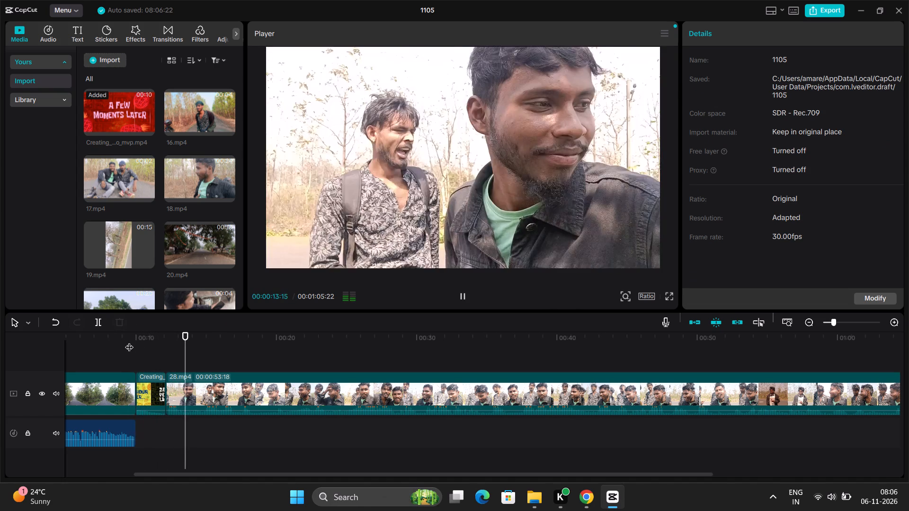
key("space")
key("space")
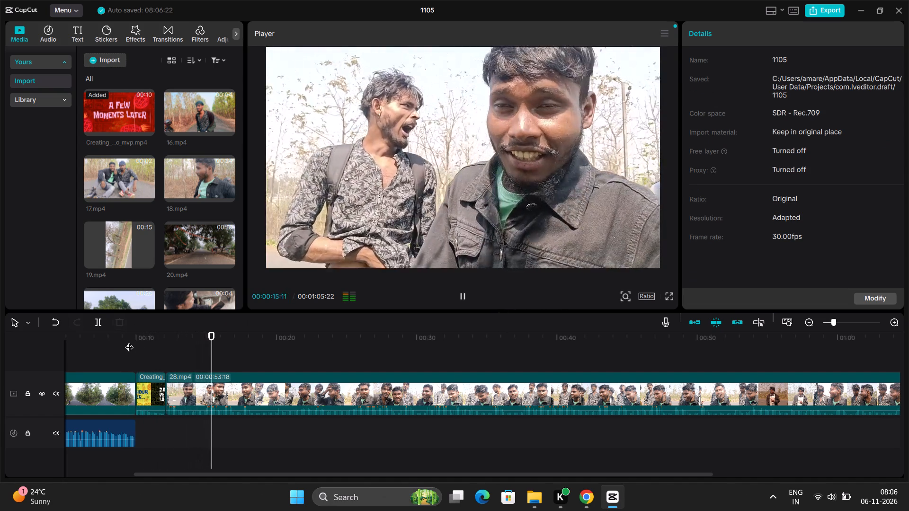
key("space")
key("space")
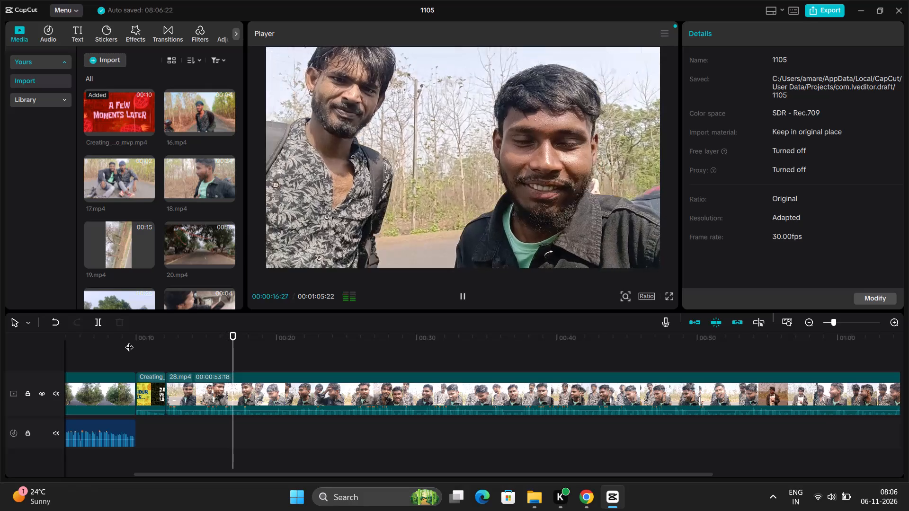
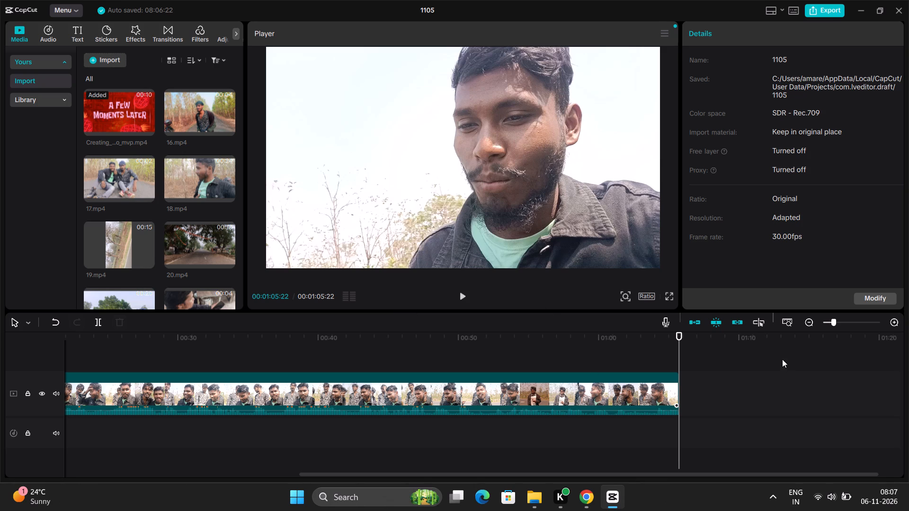
Switch to File Explorer, look through the Devkund Waterfall folder for the videos following 28, and clear the file selection.
triple_click(805, 325)
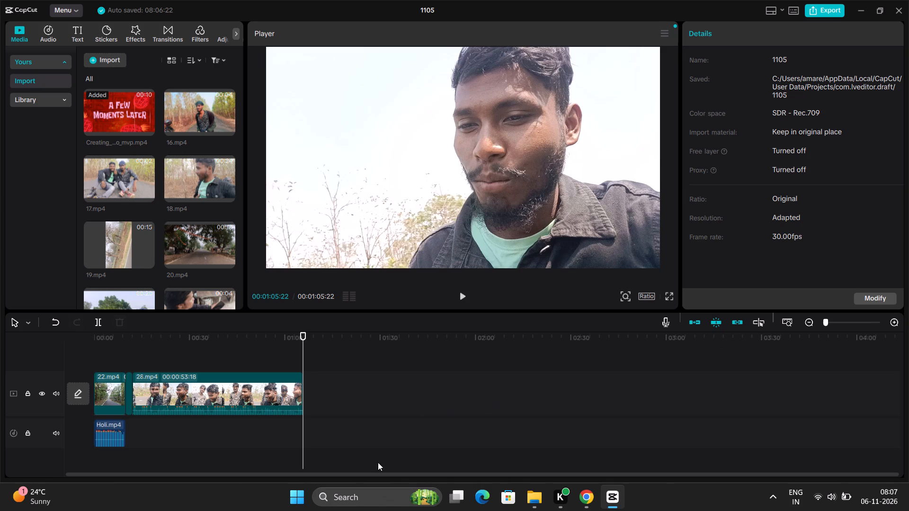
left_click(542, 498)
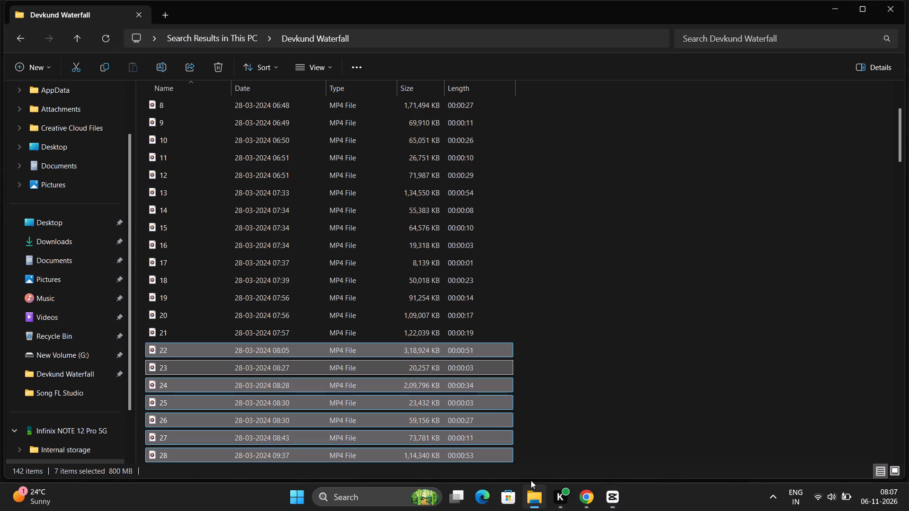
left_click(899, 456)
triple_click(899, 456)
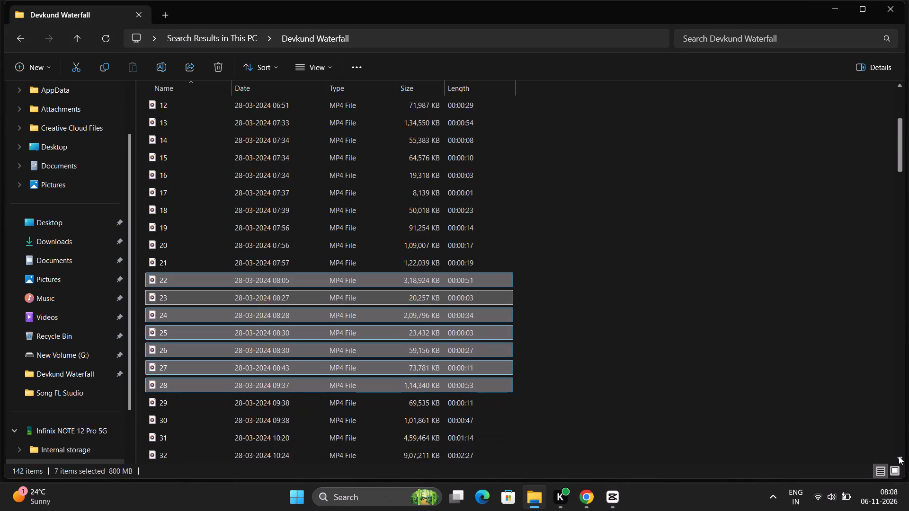
left_click(899, 456)
left_click(899, 456)
left_click(899, 456)
left_click(899, 456)
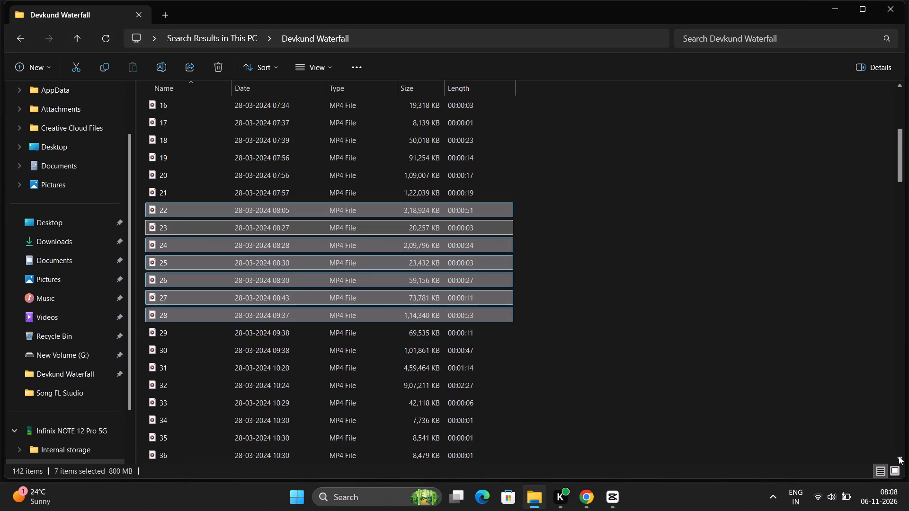
left_click(899, 456)
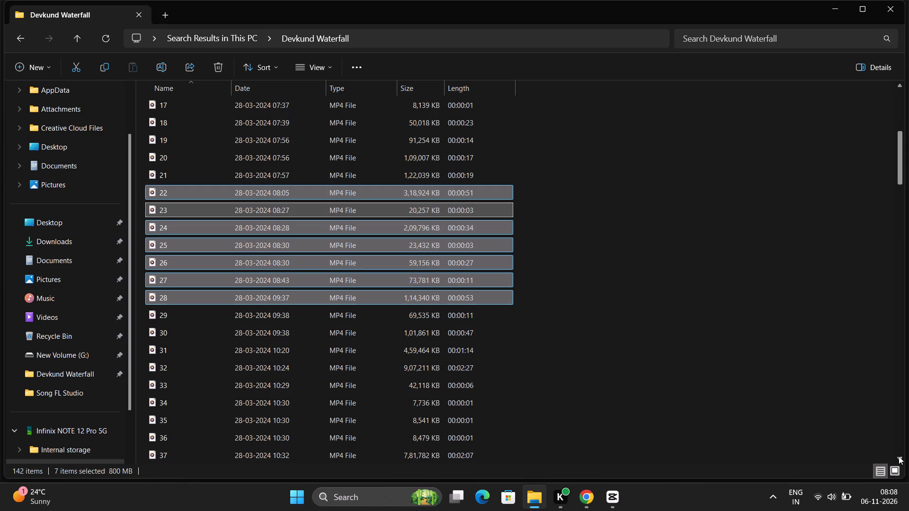
left_click(899, 456)
left_click(899, 456)
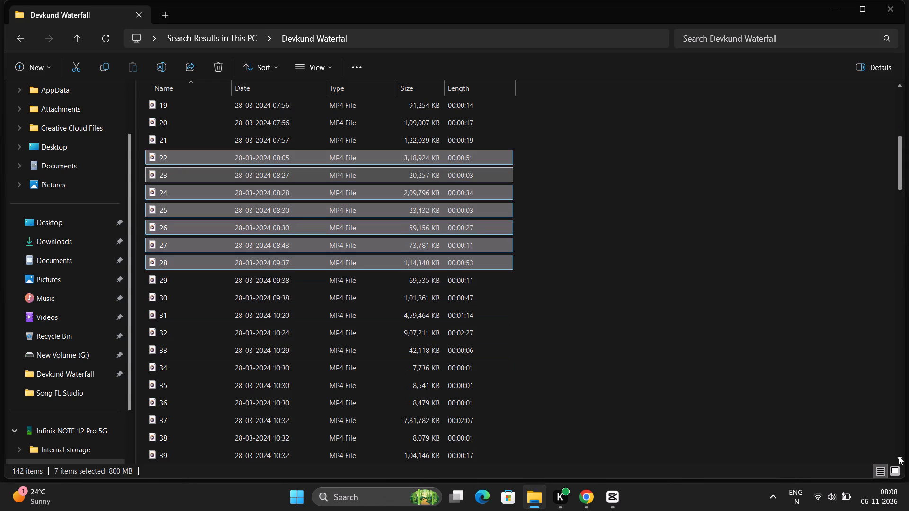
left_click(775, 449)
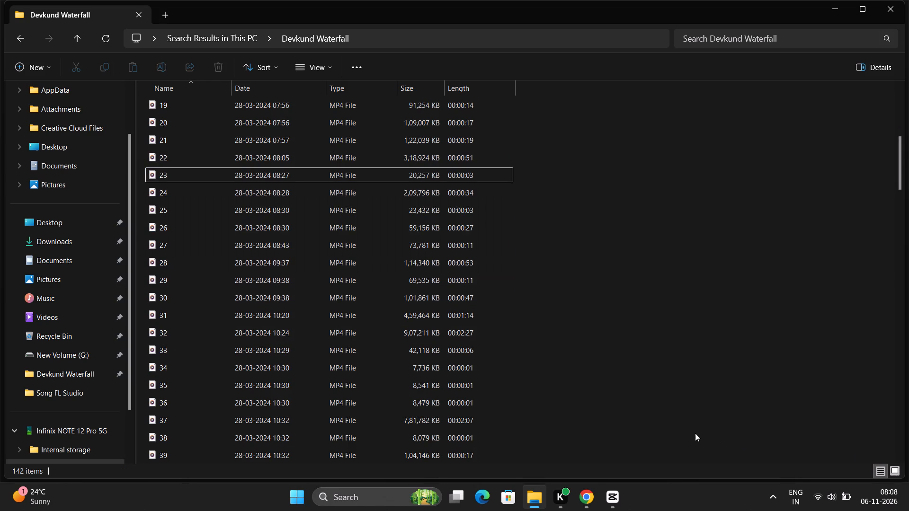
Return to CapCut and play the opening of 28.mp4 from just after the "2000 Years Later" clip, pausing at about 00:00:14:05.
left_click(617, 491)
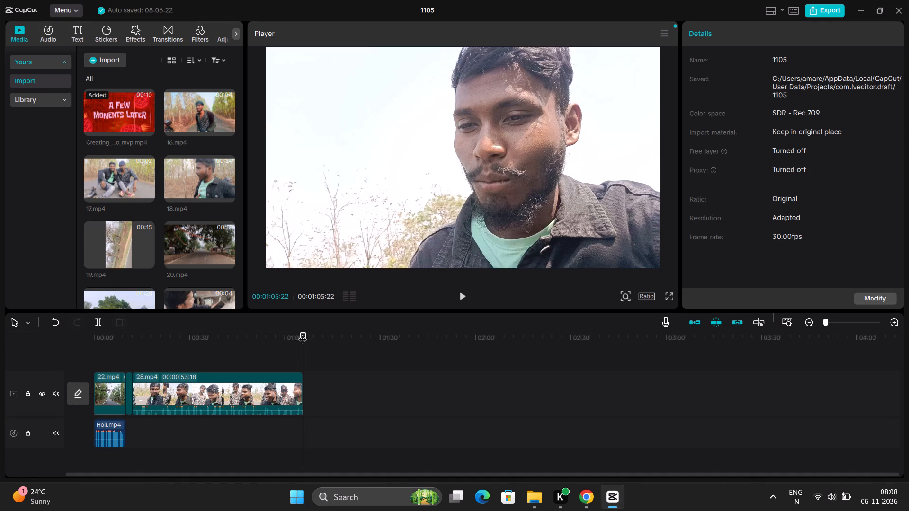
left_click_drag(302, 334, 135, 361)
key("space")
key("space")
key("space")
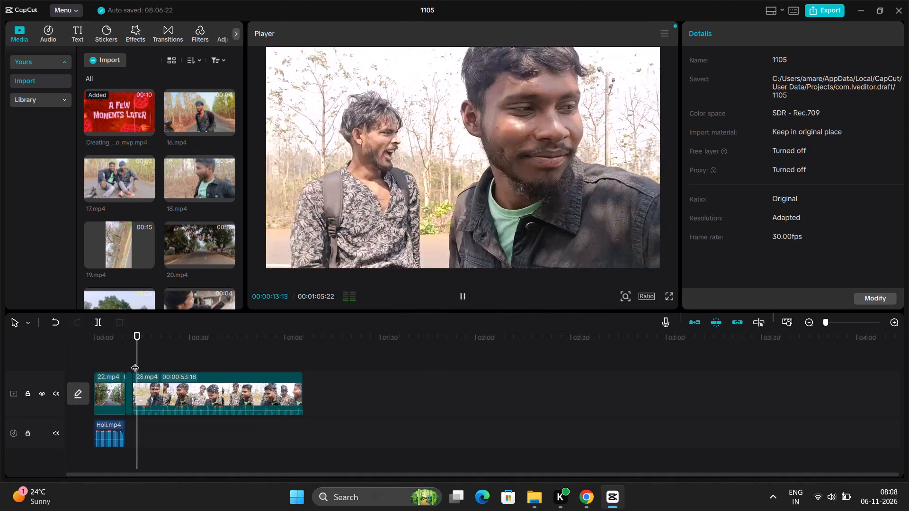
key("space")
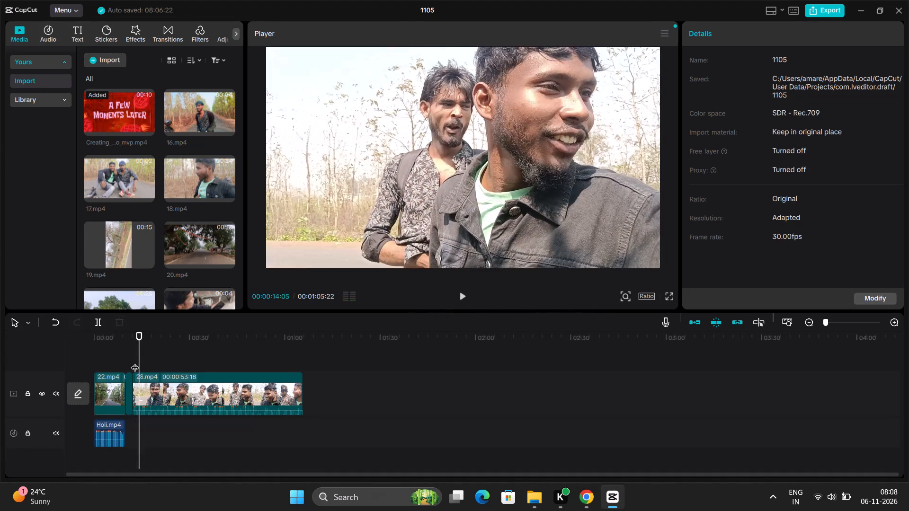